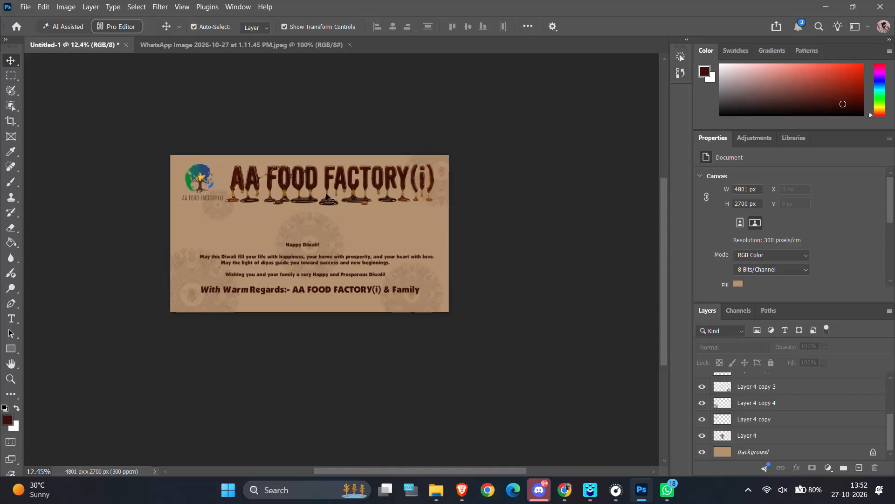
Select the Background layer and set the foreground colour to a darker brown, #826544, starting from the card's sampled background colour.
{"action": "scroll", "coordinate": [336, 194], "scroll_direction": "up", "scroll_amount": 2}
{"action": "scroll", "coordinate": [378, 237], "scroll_direction": "up", "scroll_amount": 6, "text": "ctrl"}
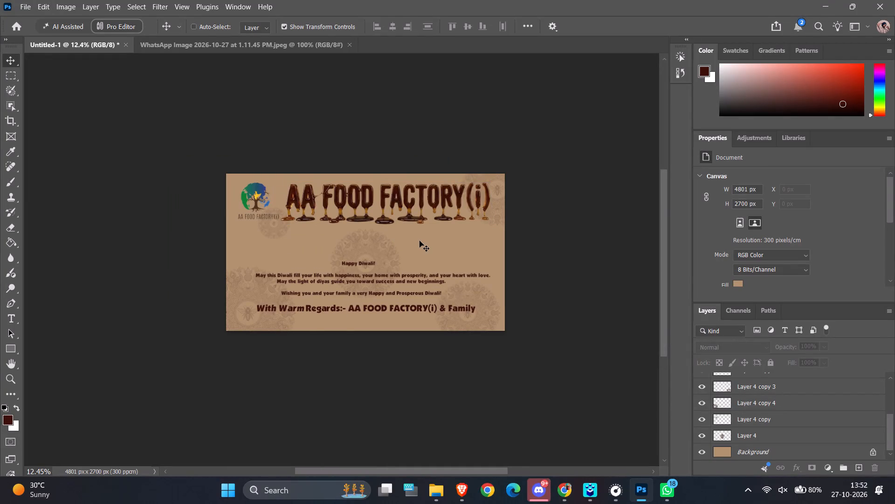
{"action": "scroll", "coordinate": [420, 241], "scroll_direction": "up", "scroll_amount": 8, "text": "ctrl+alt"}
{"action": "scroll", "coordinate": [480, 210], "scroll_direction": "up", "scroll_amount": 1}
{"action": "scroll", "coordinate": [480, 210], "scroll_direction": "down", "scroll_amount": 2}
{"action": "scroll", "coordinate": [767, 411], "scroll_direction": "down", "scroll_amount": 6}
{"action": "left_click", "coordinate": [785, 455]}
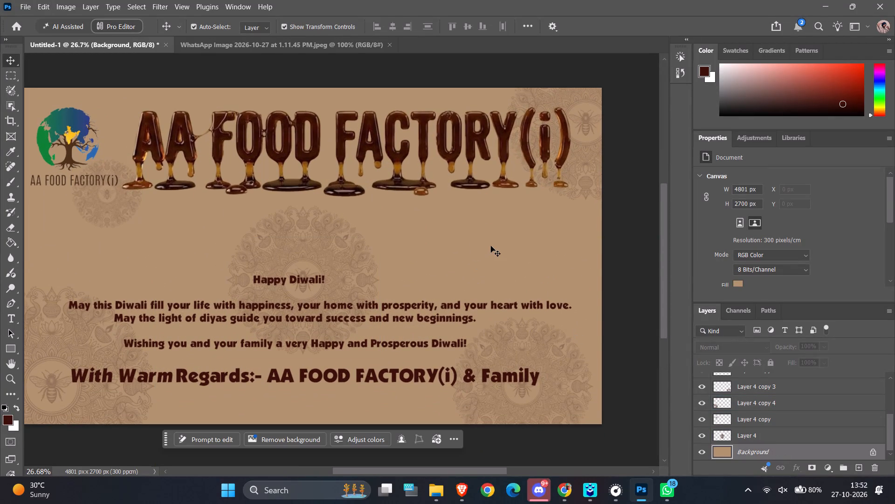
{"action": "scroll", "coordinate": [735, 139], "scroll_direction": "up", "scroll_amount": 1}
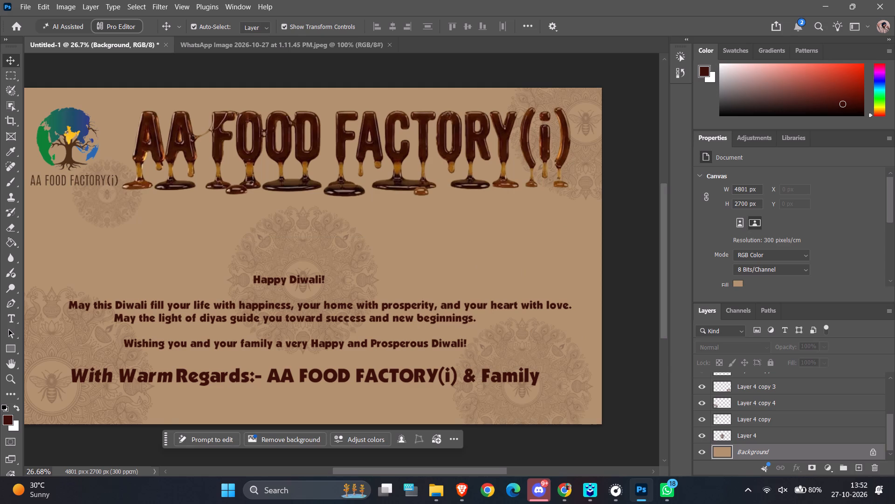
{"action": "left_click", "coordinate": [704, 73]}
{"action": "left_click", "coordinate": [584, 322]}
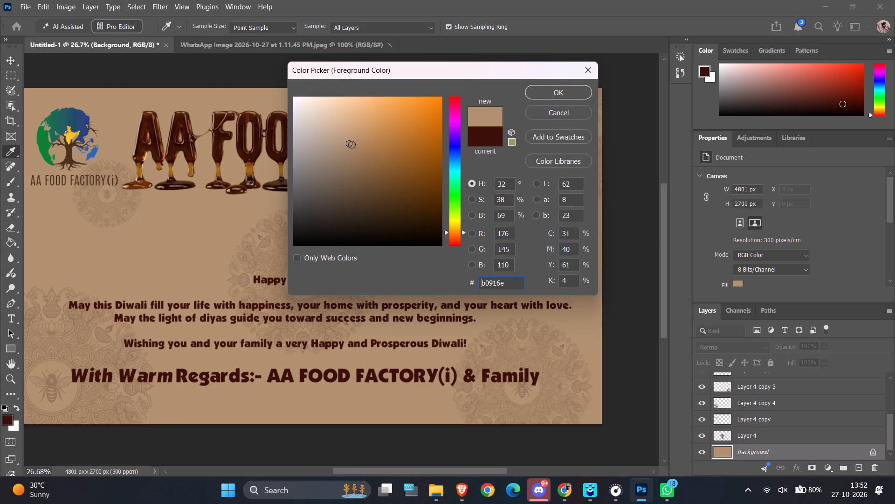
{"action": "left_click_drag", "start_coordinate": [351, 144], "coordinate": [360, 171]}
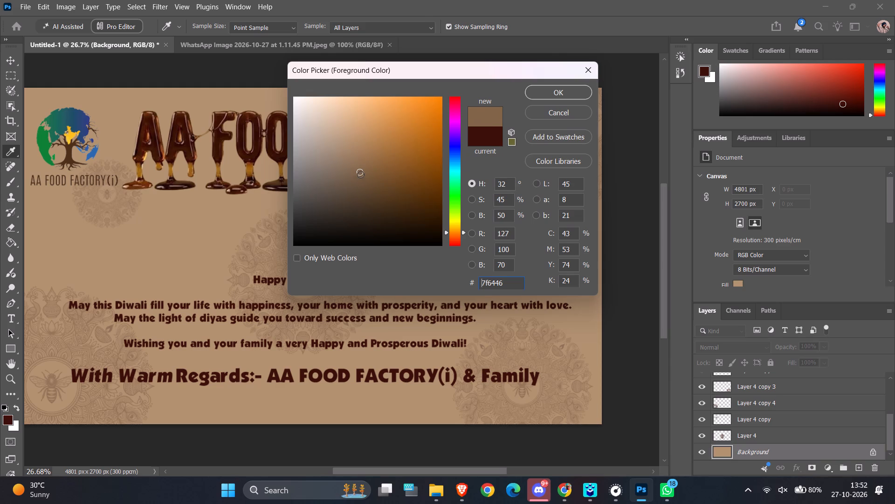
{"action": "left_click", "coordinate": [360, 174]}
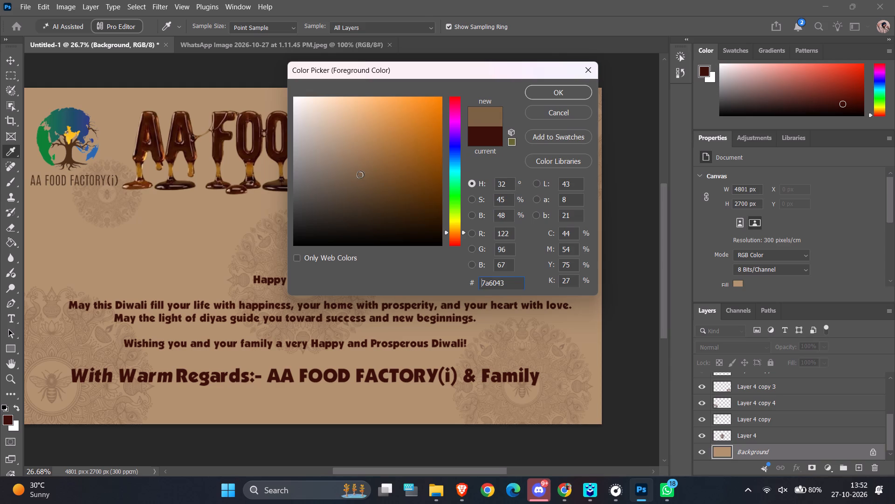
{"action": "left_click_drag", "start_coordinate": [360, 174], "coordinate": [373, 181]}
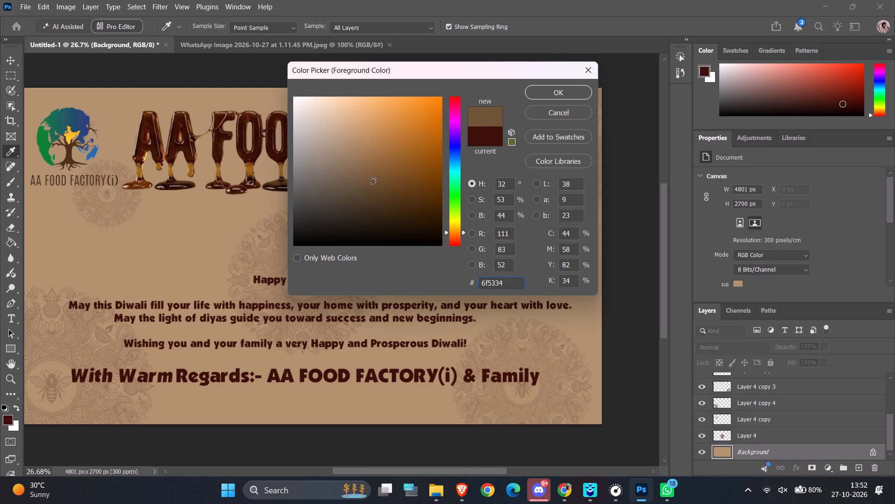
{"action": "left_click_drag", "start_coordinate": [373, 181], "coordinate": [368, 173]}
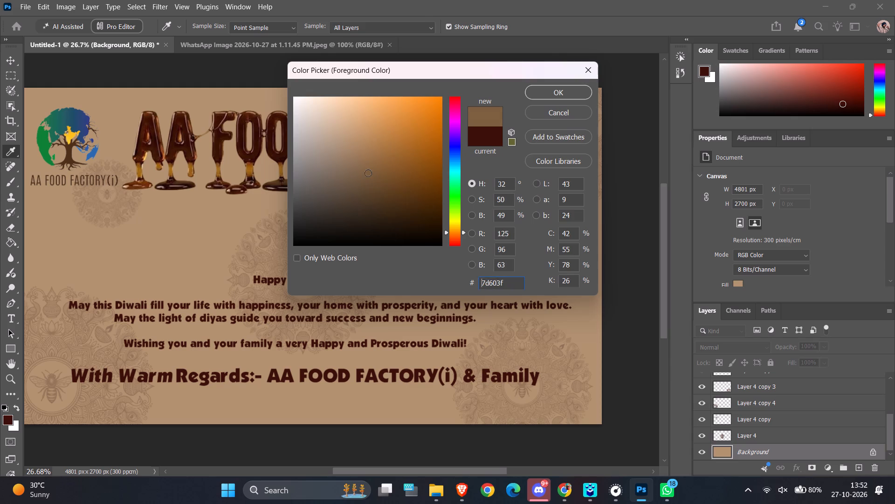
{"action": "left_click", "coordinate": [368, 173]}
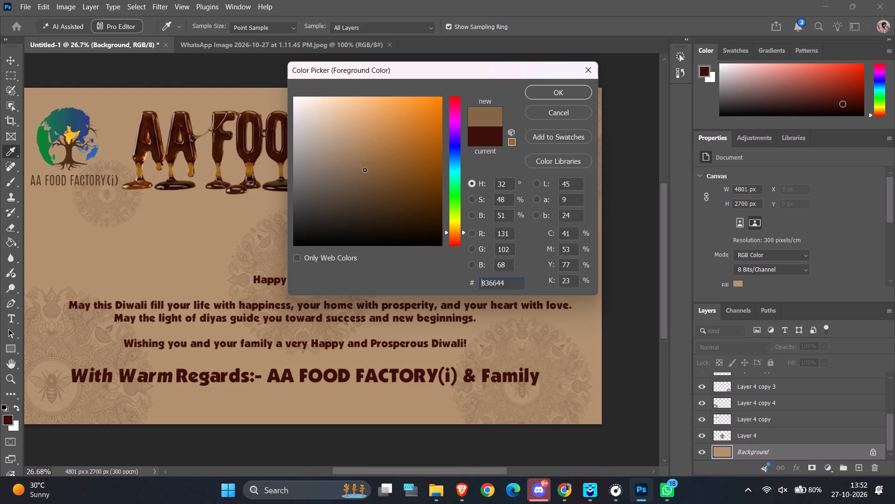
{"action": "left_click", "coordinate": [577, 89]}
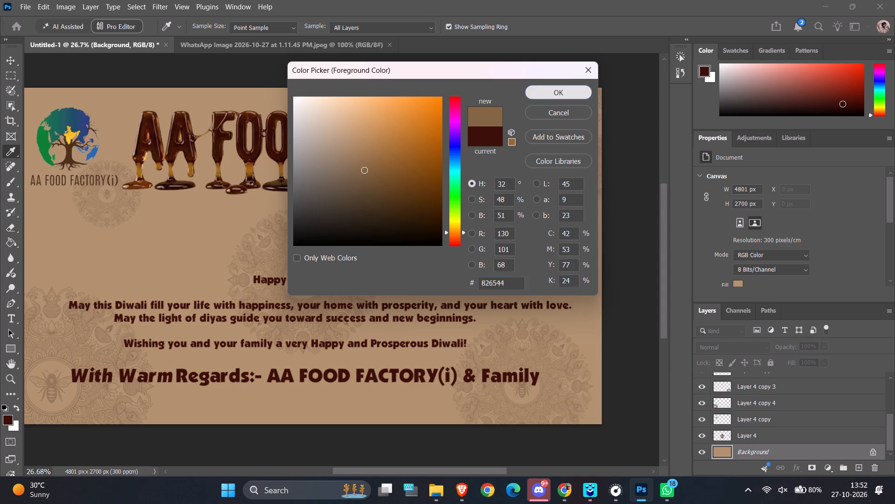
{"action": "left_click", "coordinate": [550, 237]}
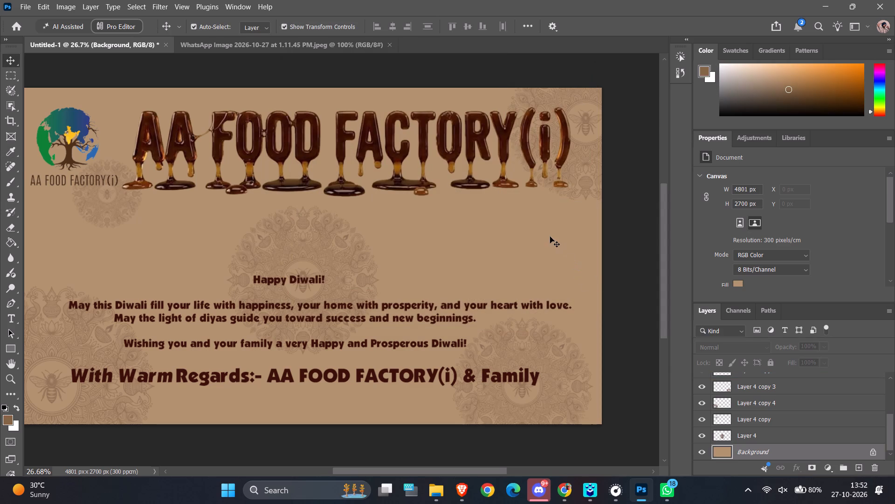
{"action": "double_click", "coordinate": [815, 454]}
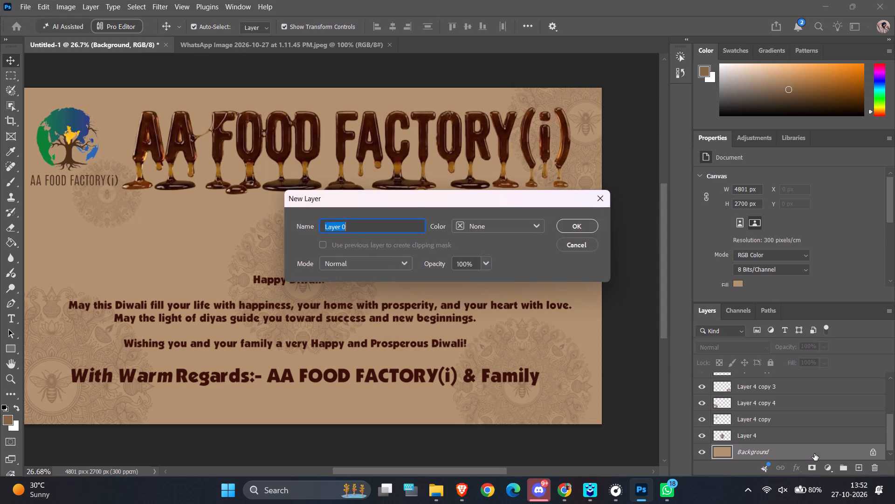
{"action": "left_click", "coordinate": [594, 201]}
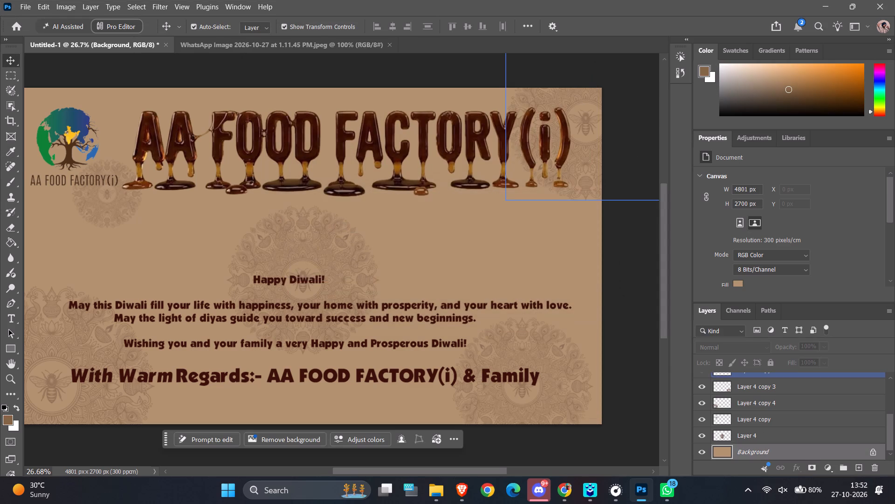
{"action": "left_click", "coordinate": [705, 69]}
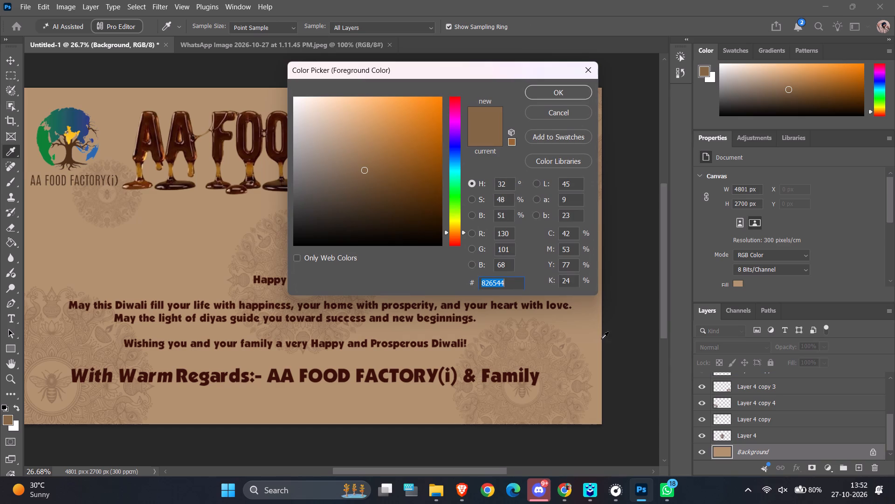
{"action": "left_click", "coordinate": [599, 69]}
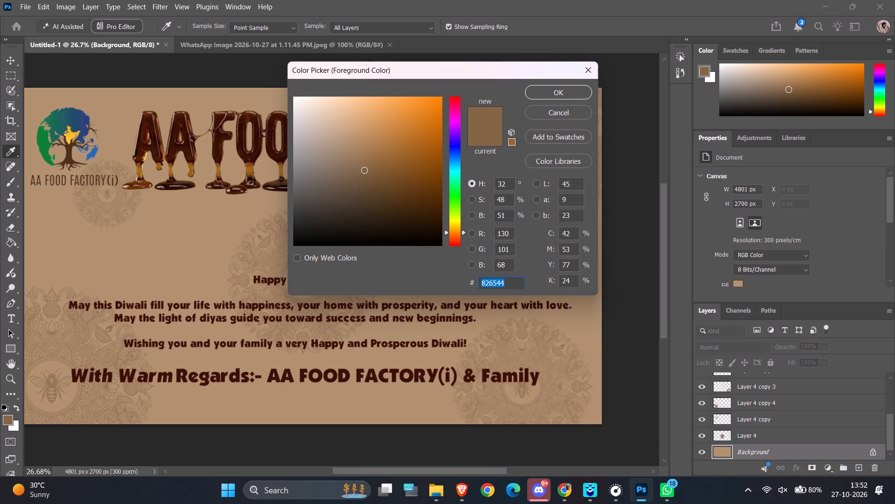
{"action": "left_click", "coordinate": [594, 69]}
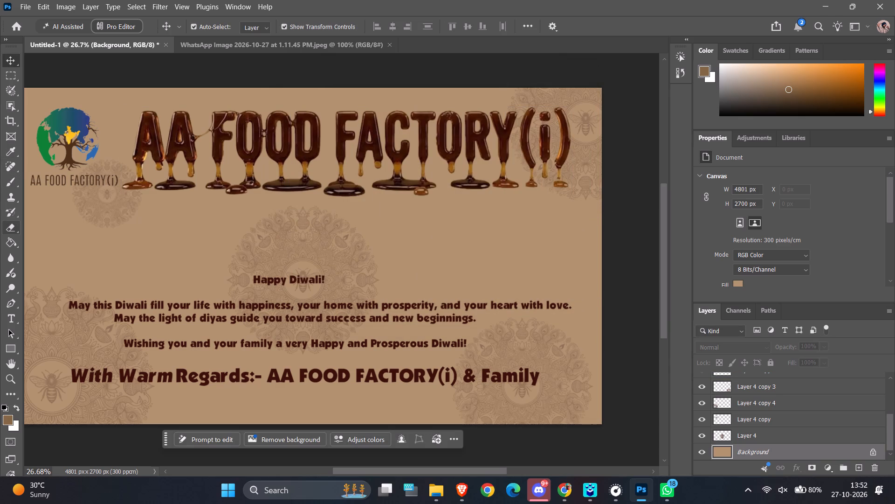
Fill the Background layer with the brown foreground colour using the Paint Bucket.
{"action": "left_click", "coordinate": [12, 240]}
{"action": "left_click", "coordinate": [517, 239]}
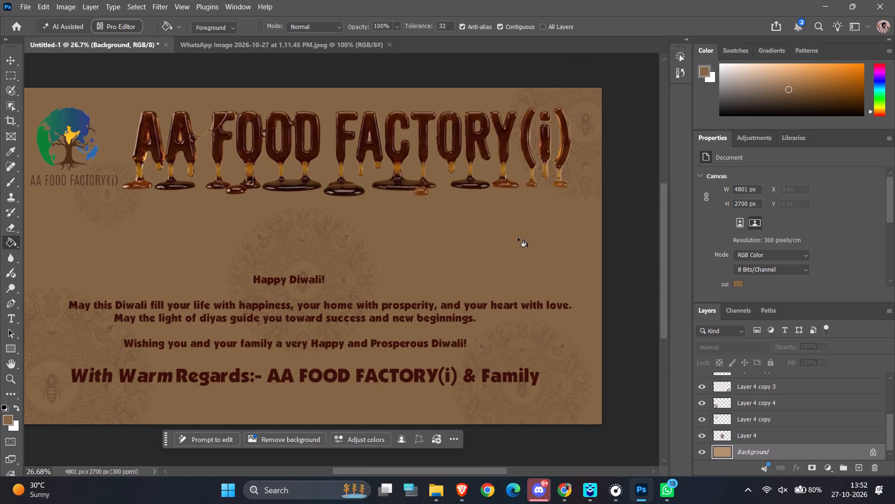
Examine the recoloured card overall and up close around the logo lettering and mandala patterns.
{"action": "scroll", "coordinate": [576, 327], "scroll_direction": "up", "scroll_amount": 4}
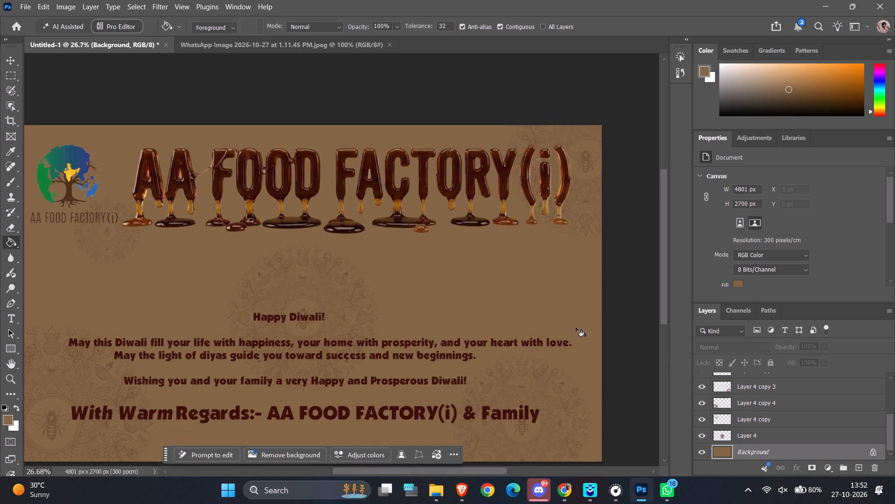
{"action": "scroll", "coordinate": [563, 321], "scroll_direction": "up", "scroll_amount": 3, "text": "ctrl"}
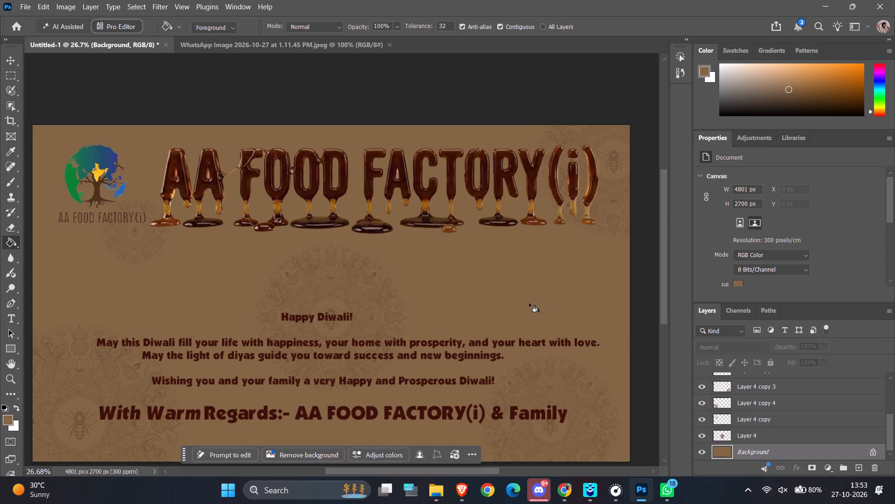
{"action": "scroll", "coordinate": [529, 303], "scroll_direction": "down", "scroll_amount": 6}
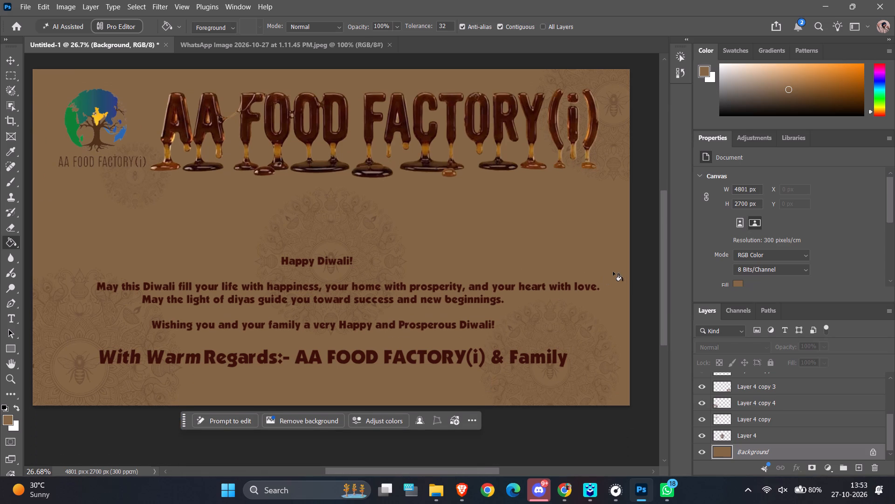
{"action": "scroll", "coordinate": [618, 268], "scroll_direction": "up", "scroll_amount": 4, "text": "ctrl+alt"}
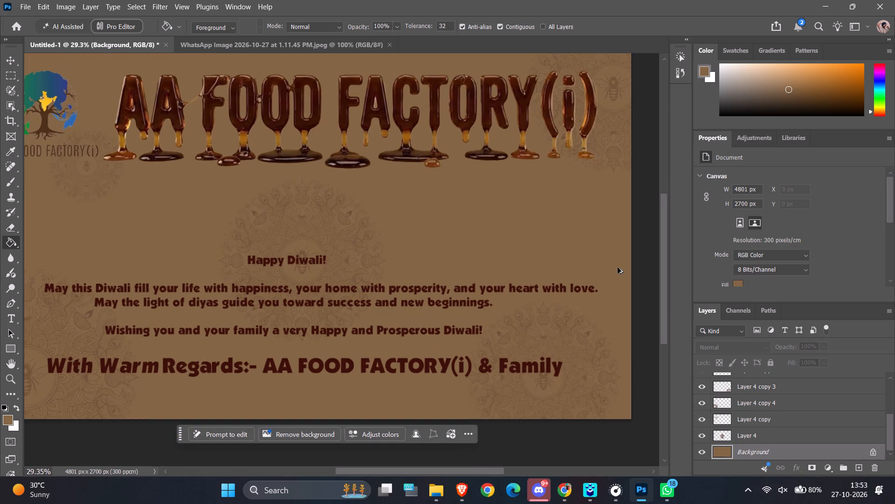
{"action": "scroll", "coordinate": [618, 267], "scroll_direction": "down", "scroll_amount": 5, "text": "ctrl+alt"}
{"action": "scroll", "coordinate": [759, 172], "scroll_direction": "up", "scroll_amount": 1}
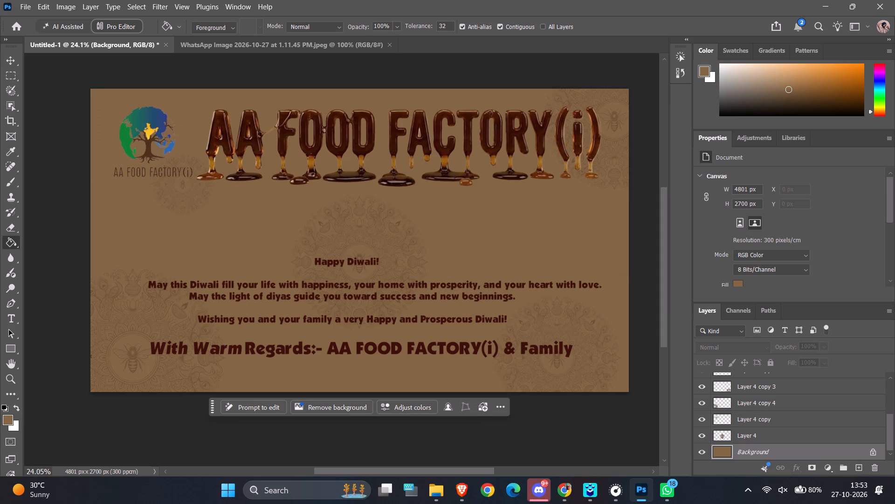
{"action": "scroll", "coordinate": [96, 174], "scroll_direction": "up", "scroll_amount": 4, "text": "ctrl+alt"}
{"action": "scroll", "coordinate": [220, 173], "scroll_direction": "up", "scroll_amount": 19, "text": "ctrl+alt"}
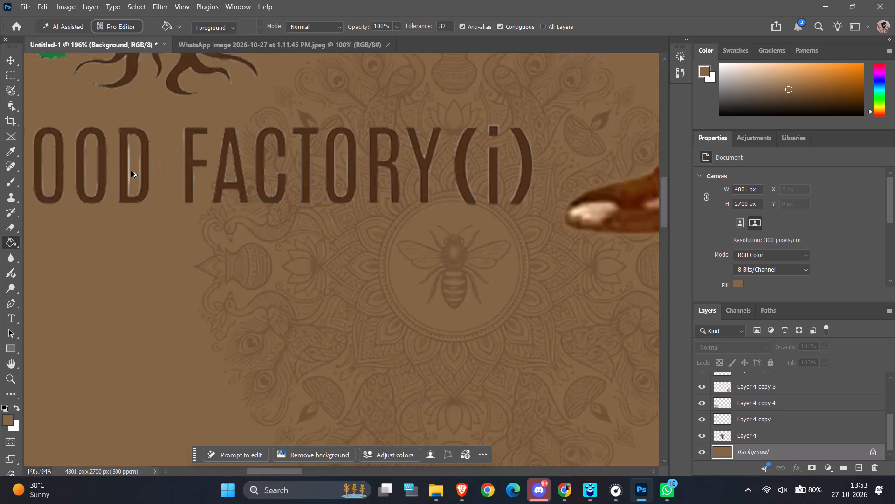
{"action": "scroll", "coordinate": [131, 171], "scroll_direction": "up", "scroll_amount": 14, "text": "ctrl+alt"}
{"action": "scroll", "coordinate": [131, 171], "scroll_direction": "down", "scroll_amount": 20, "text": "ctrl+alt"}
{"action": "scroll", "coordinate": [131, 171], "scroll_direction": "down", "scroll_amount": 1, "text": "ctrl+alt"}
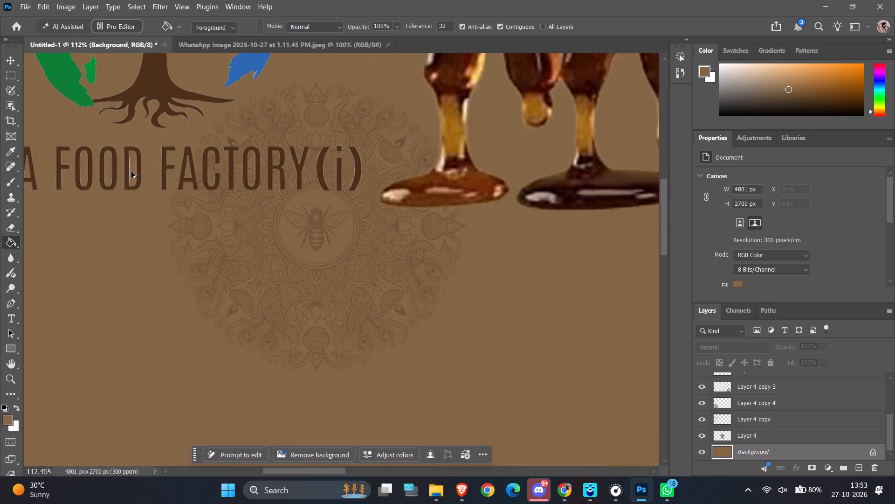
{"action": "scroll", "coordinate": [131, 172], "scroll_direction": "down", "scroll_amount": 14, "text": "ctrl+alt"}
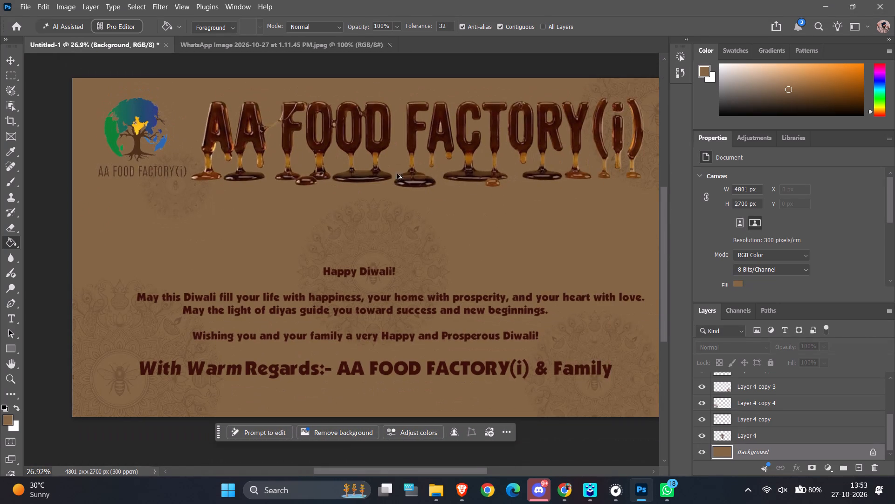
{"action": "scroll", "coordinate": [241, 177], "scroll_direction": "down", "scroll_amount": 4, "text": "ctrl+alt"}
{"action": "scroll", "coordinate": [847, 117], "scroll_direction": "up", "scroll_amount": 3, "text": "ctrl+alt"}
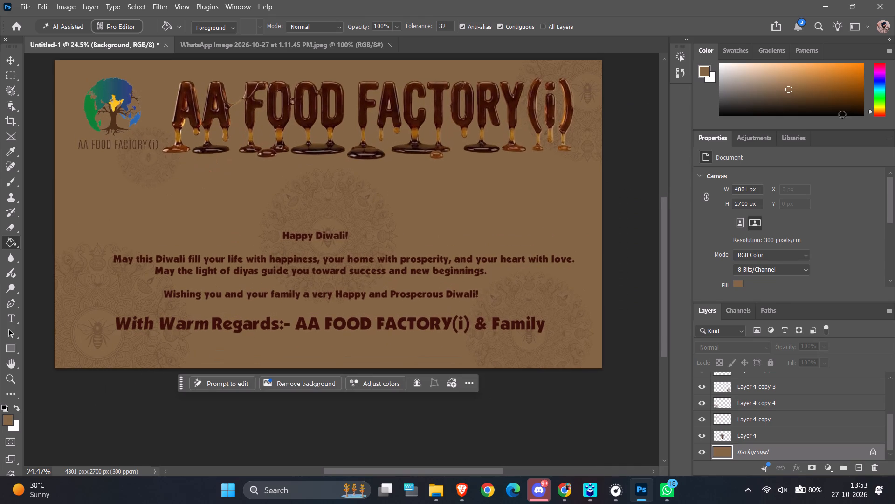
Select the logo on Layer 2 and erase the light fringe along the stem inside the D of FOOD with a 10 px Eraser.
{"action": "scroll", "coordinate": [811, 93], "scroll_direction": "up", "scroll_amount": 5}
{"action": "scroll", "coordinate": [0, 185], "scroll_direction": "up", "scroll_amount": 1, "text": "ctrl"}
{"action": "scroll", "coordinate": [90, 129], "scroll_direction": "up", "scroll_amount": 17, "text": "ctrl+alt"}
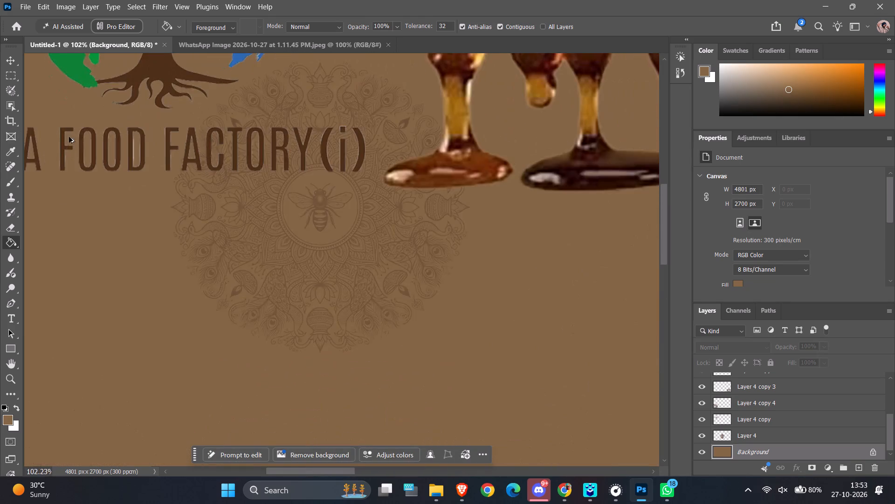
{"action": "scroll", "coordinate": [69, 137], "scroll_direction": "up", "scroll_amount": 19, "text": "ctrl+alt"}
{"action": "scroll", "coordinate": [140, 139], "scroll_direction": "up", "scroll_amount": 5, "text": "ctrl+alt"}
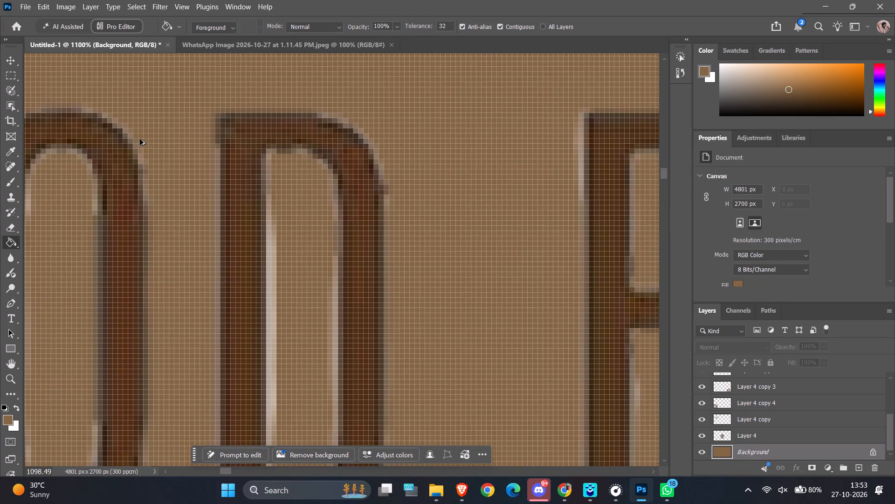
{"action": "scroll", "coordinate": [140, 139], "scroll_direction": "down", "scroll_amount": 5, "text": "ctrl+alt"}
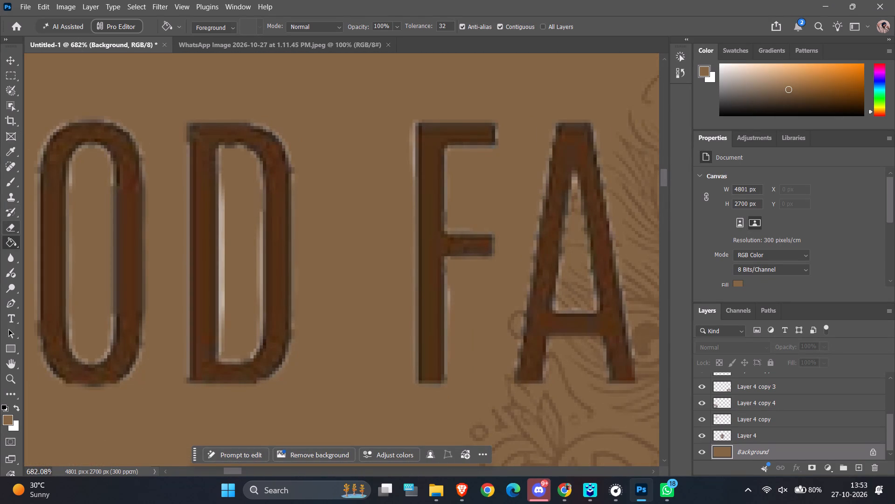
{"action": "left_click", "coordinate": [10, 56]}
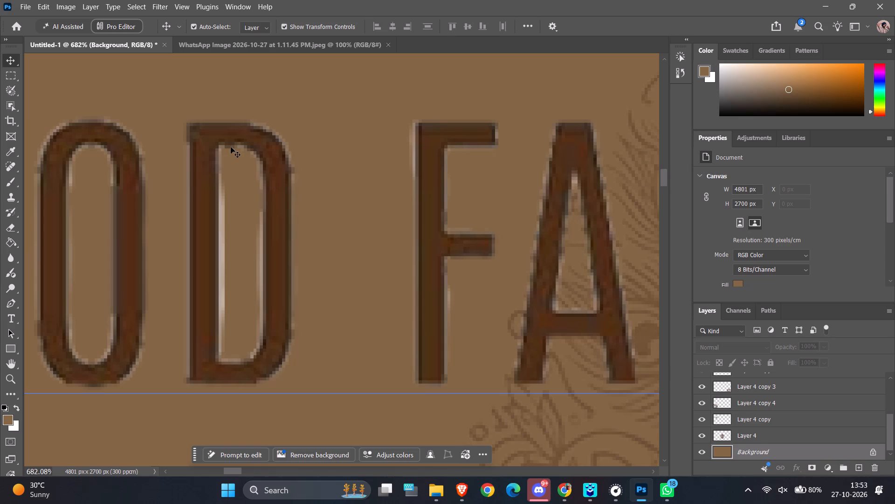
{"action": "left_click", "coordinate": [212, 147]}
{"action": "left_click", "coordinate": [15, 227]}
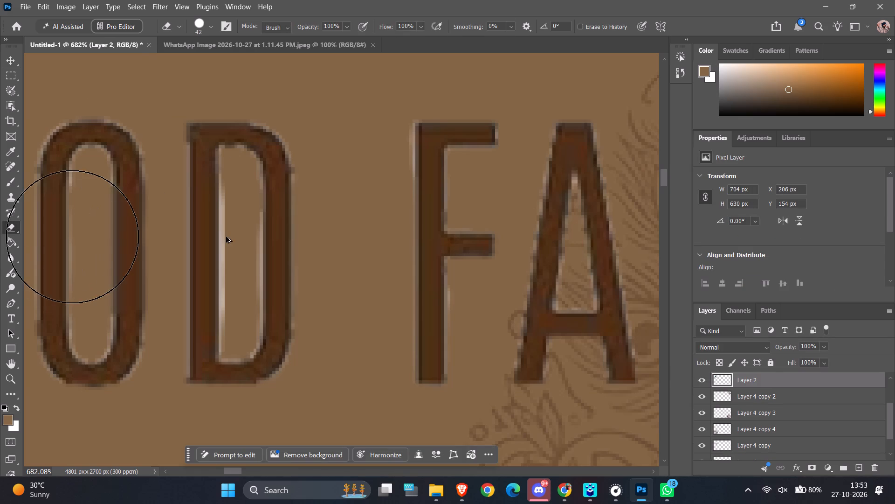
{"action": "scroll", "coordinate": [227, 237], "scroll_direction": "up", "scroll_amount": 5, "text": "ctrl+alt"}
{"action": "right_click", "coordinate": [227, 235]}
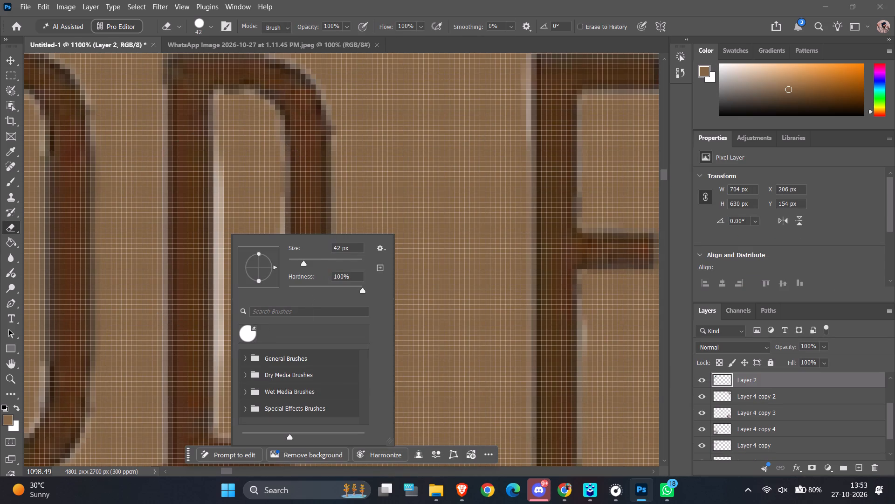
{"action": "left_click", "coordinate": [292, 260]}
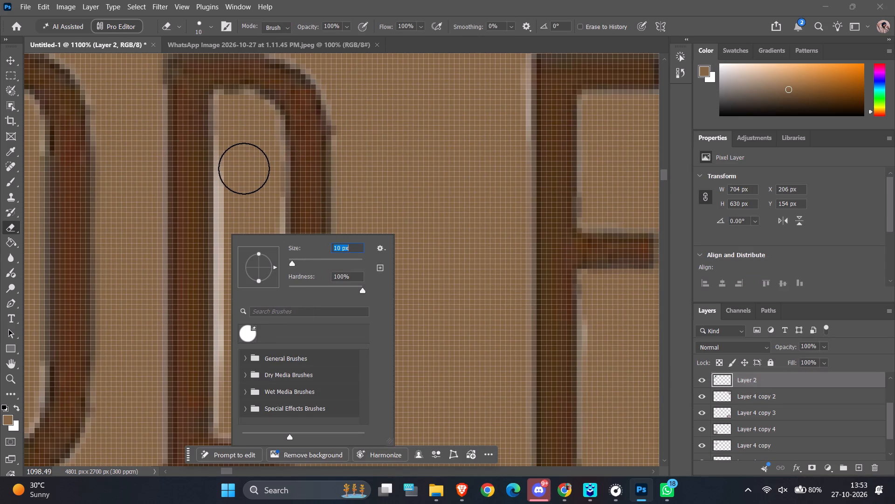
{"action": "left_click", "coordinate": [244, 168]}
{"action": "left_click_drag", "start_coordinate": [244, 168], "coordinate": [241, 255]}
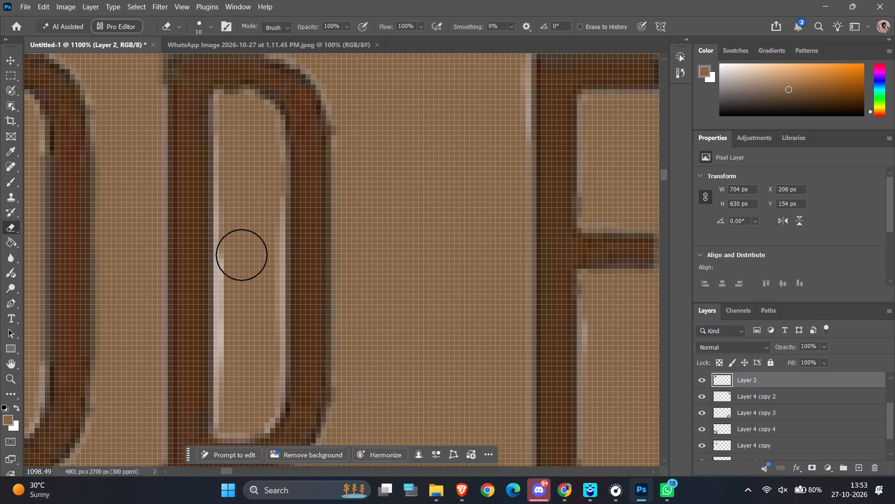
{"action": "left_click_drag", "start_coordinate": [241, 255], "coordinate": [239, 192]}
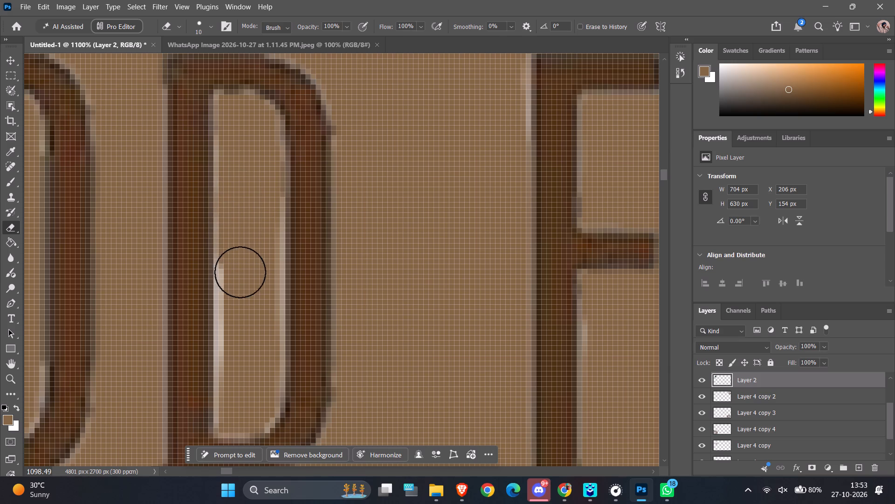
{"action": "left_click", "coordinate": [241, 273]}
{"action": "left_click_drag", "start_coordinate": [241, 273], "coordinate": [241, 287]}
{"action": "left_click_drag", "start_coordinate": [241, 292], "coordinate": [240, 300]}
{"action": "left_click_drag", "start_coordinate": [239, 306], "coordinate": [239, 312]}
{"action": "left_click", "coordinate": [240, 323]}
{"action": "left_click", "coordinate": [241, 330]}
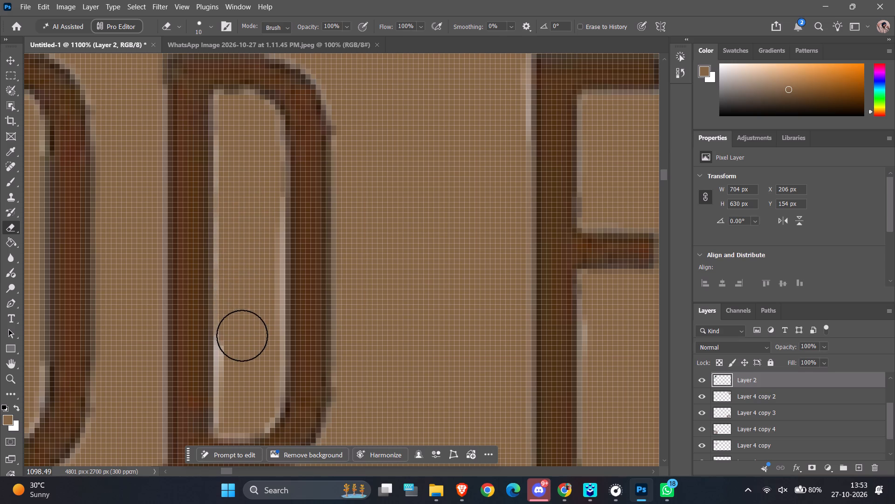
{"action": "left_click", "coordinate": [241, 345]}
{"action": "left_click", "coordinate": [241, 359]}
{"action": "left_click_drag", "start_coordinate": [241, 364], "coordinate": [241, 373]}
{"action": "double_click", "coordinate": [241, 381]}
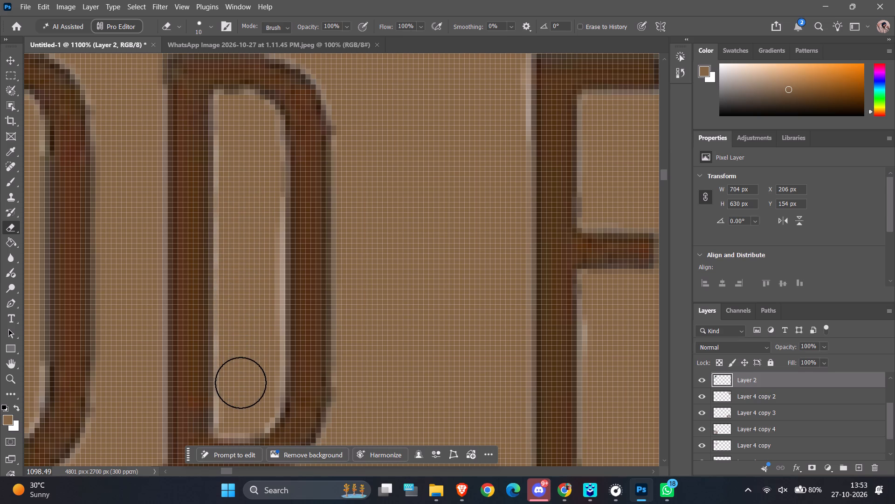
Erase the light fringe along the inner edge of the D's curved stroke and touch up the upper part of its stem.
{"action": "left_click", "coordinate": [258, 327]}
{"action": "left_click", "coordinate": [258, 312]}
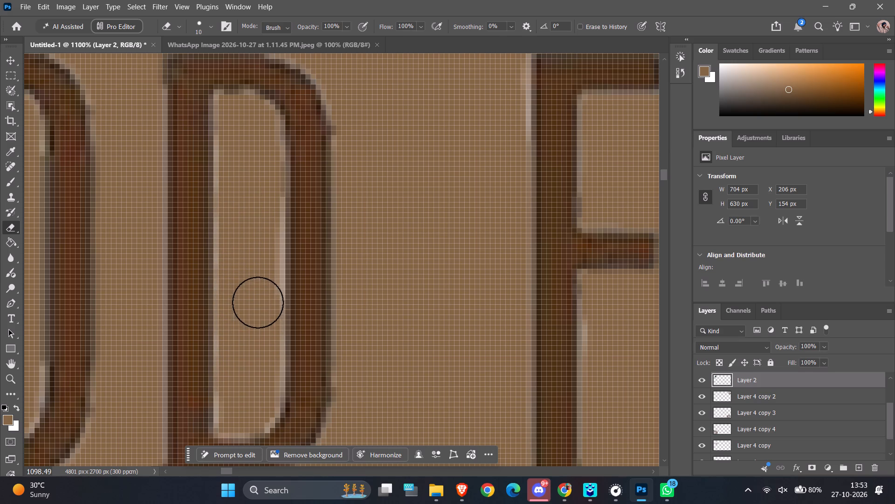
{"action": "left_click", "coordinate": [258, 303]}
{"action": "left_click", "coordinate": [259, 291]}
{"action": "left_click_drag", "start_coordinate": [259, 282], "coordinate": [259, 276]}
{"action": "double_click", "coordinate": [259, 271]}
{"action": "left_click_drag", "start_coordinate": [258, 261], "coordinate": [258, 255]}
{"action": "left_click", "coordinate": [258, 246]}
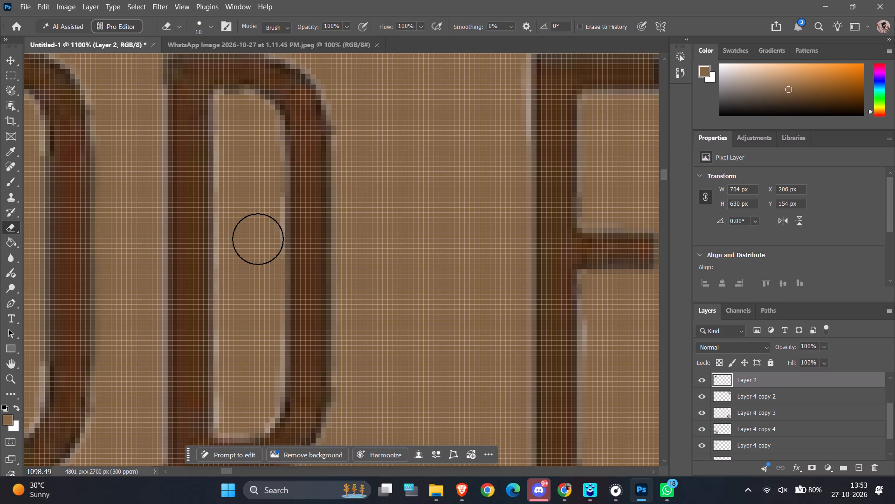
{"action": "left_click", "coordinate": [258, 239]}
{"action": "left_click", "coordinate": [258, 221]}
{"action": "left_click", "coordinate": [258, 216]}
{"action": "left_click", "coordinate": [257, 203]}
{"action": "left_click", "coordinate": [239, 166]}
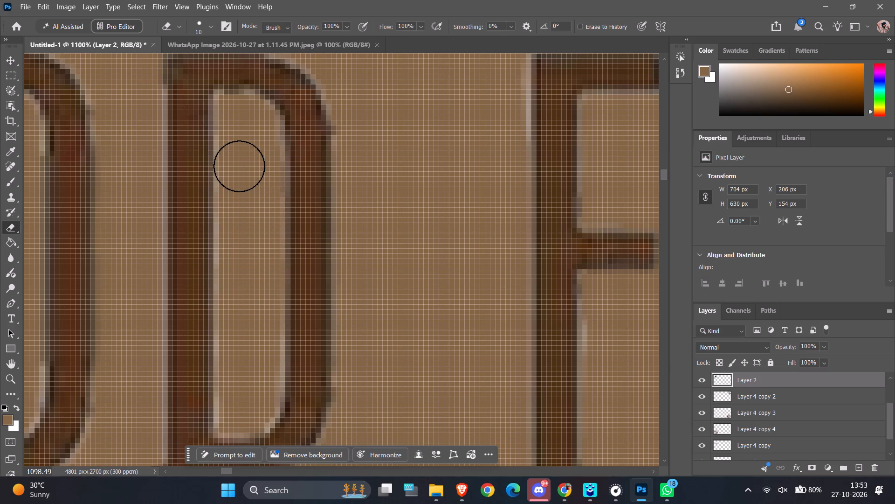
{"action": "left_click", "coordinate": [241, 143]}
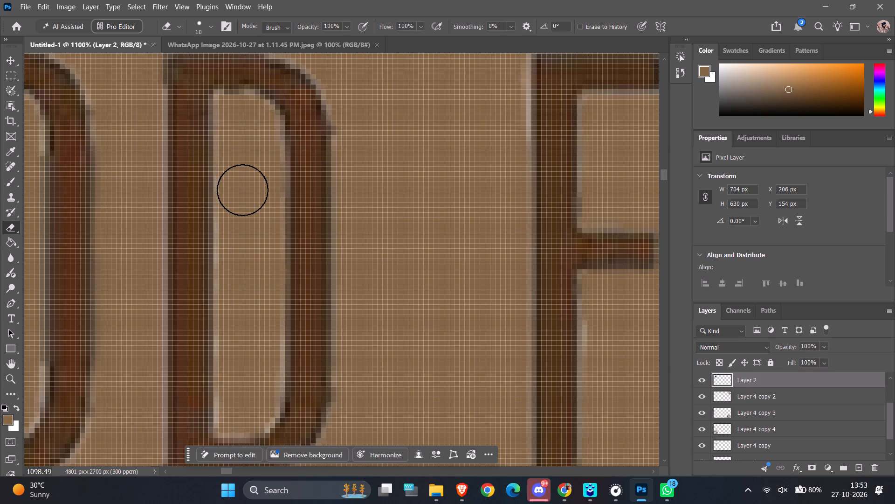
Reduce the Eraser size to 4 px and erase the remaining fringe along the D's inner bottom curve and both inner sides.
{"action": "scroll", "coordinate": [247, 290], "scroll_direction": "down", "scroll_amount": 2}
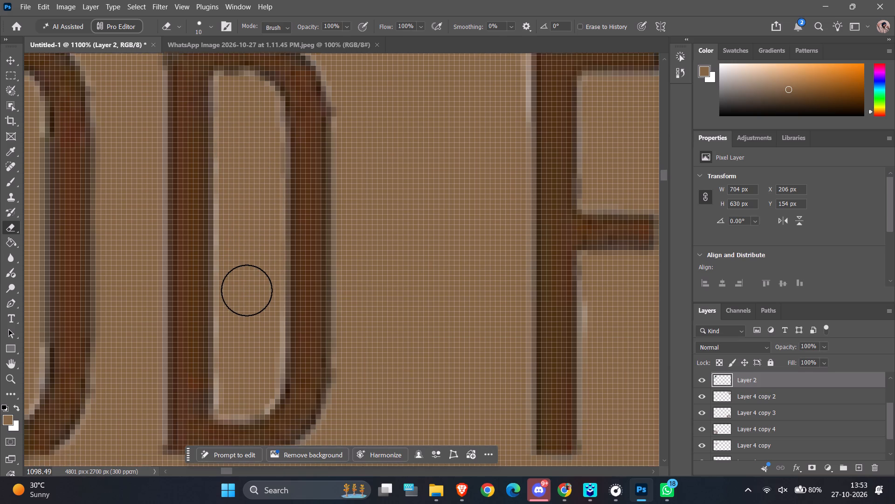
{"action": "scroll", "coordinate": [247, 290], "scroll_direction": "down", "scroll_amount": 5}
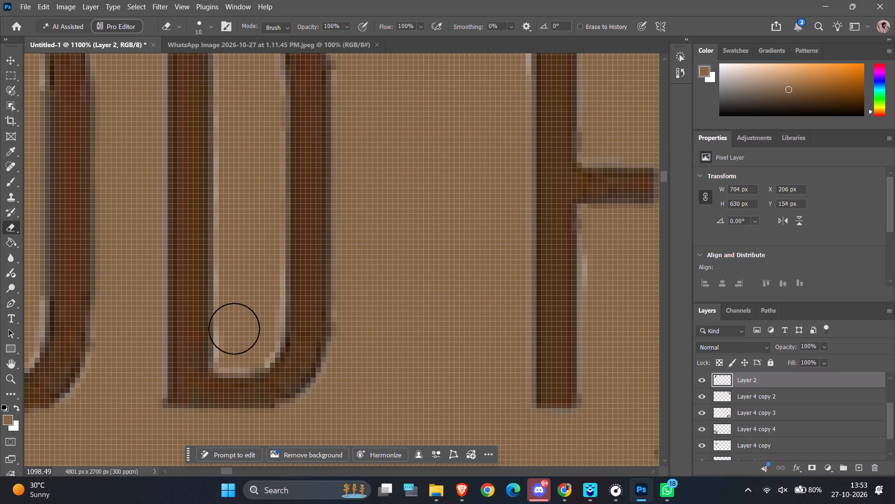
{"action": "right_click", "coordinate": [237, 288]}
{"action": "left_click", "coordinate": [301, 294]}
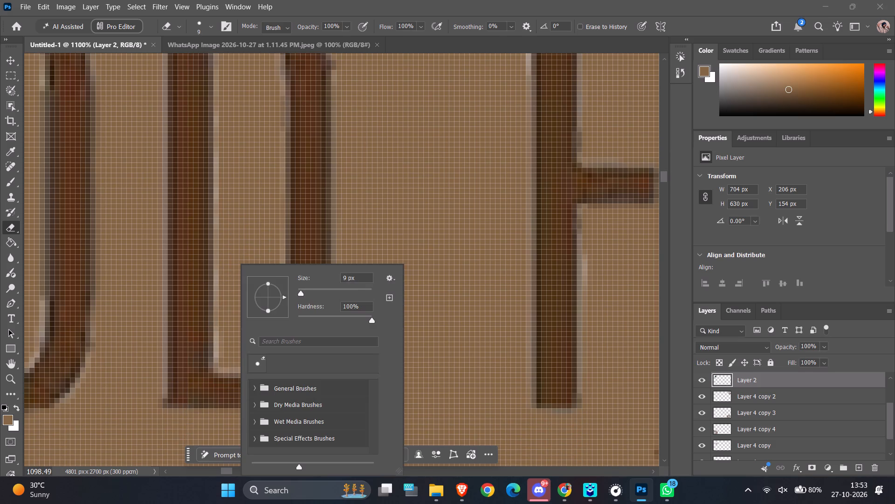
{"action": "left_click_drag", "start_coordinate": [227, 186], "coordinate": [225, 349]}
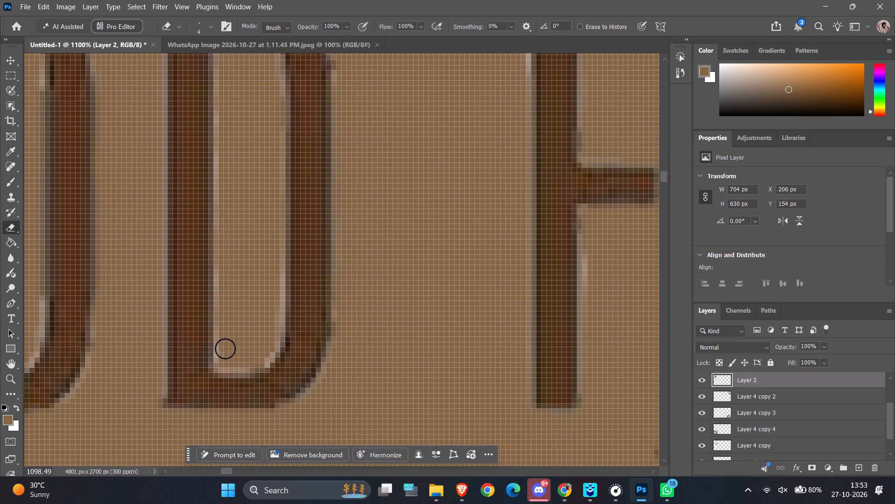
{"action": "left_click_drag", "start_coordinate": [225, 349], "coordinate": [273, 339]}
{"action": "left_click_drag", "start_coordinate": [273, 339], "coordinate": [253, 167]}
{"action": "left_click_drag", "start_coordinate": [227, 147], "coordinate": [224, 166]}
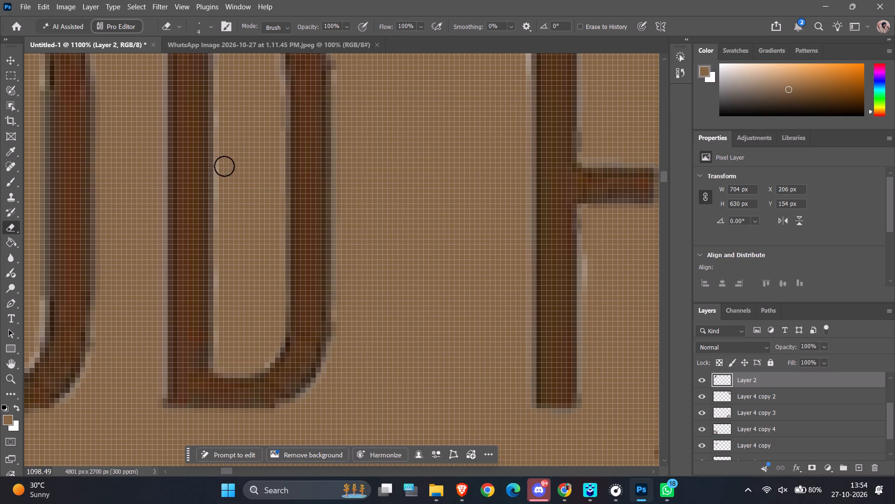
{"action": "left_click_drag", "start_coordinate": [224, 166], "coordinate": [228, 325]}
{"action": "scroll", "coordinate": [226, 311], "scroll_direction": "down", "scroll_amount": 6, "text": "alt+shift"}
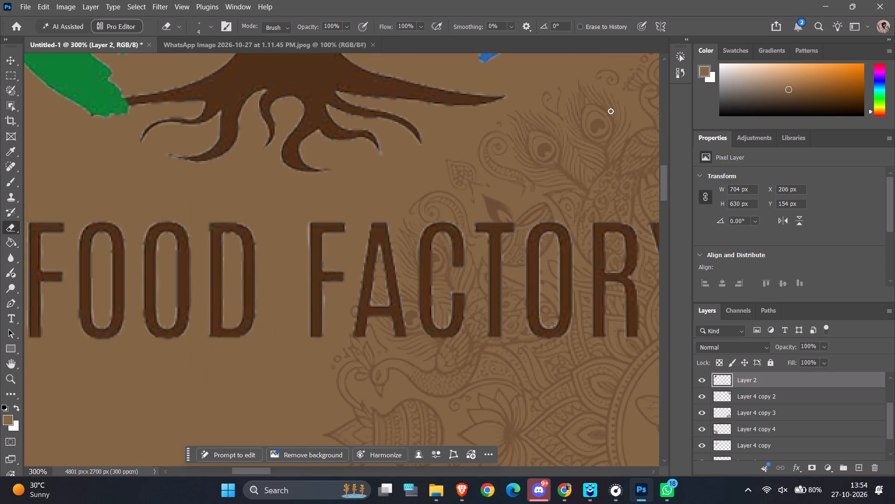
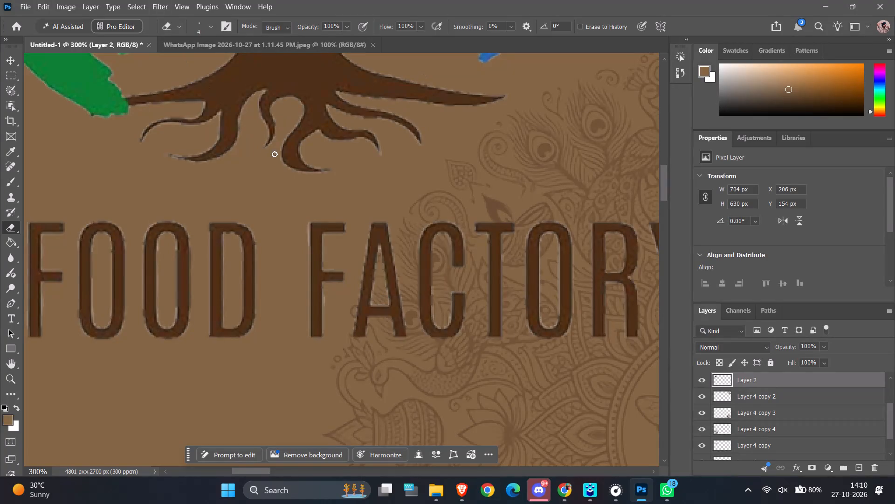
Examine the whole greeting card's overall look after the logo cleanup, switching from the Eraser to the Move tool.
{"action": "scroll", "coordinate": [275, 154], "scroll_direction": "down", "scroll_amount": 6, "text": "ctrl+alt"}
{"action": "scroll", "coordinate": [275, 154], "scroll_direction": "down", "scroll_amount": 20, "text": "ctrl+alt"}
{"action": "scroll", "coordinate": [275, 154], "scroll_direction": "down", "scroll_amount": 1, "text": "ctrl+alt"}
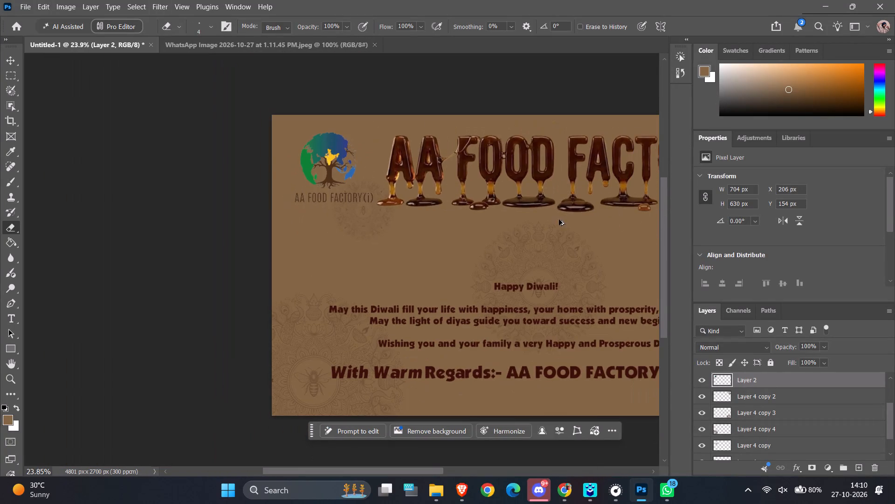
{"action": "scroll", "coordinate": [609, 219], "scroll_direction": "down", "scroll_amount": 5, "text": "ctrl"}
{"action": "scroll", "coordinate": [406, 282], "scroll_direction": "down", "scroll_amount": 7, "text": "ctrl"}
{"action": "scroll", "coordinate": [532, 252], "scroll_direction": "down", "scroll_amount": 5, "text": "ctrl"}
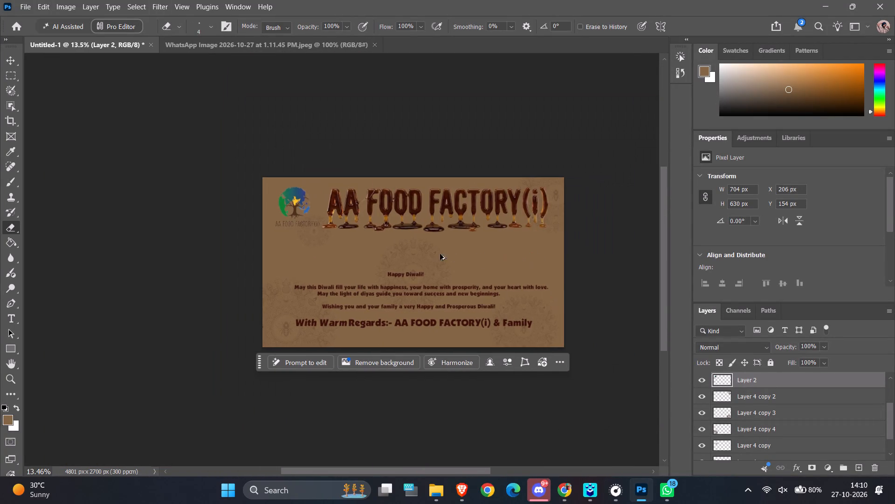
{"action": "scroll", "coordinate": [464, 254], "scroll_direction": "up", "scroll_amount": 3, "text": "ctrl+alt"}
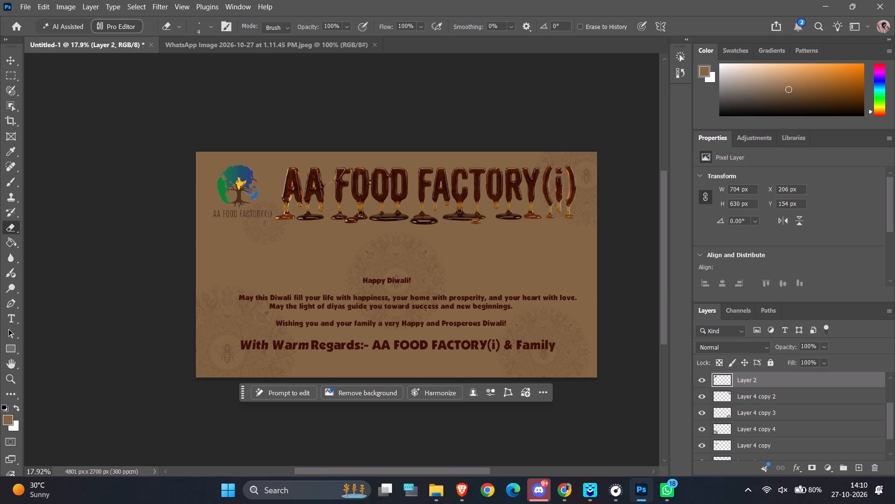
{"action": "left_click", "coordinate": [10, 63]}
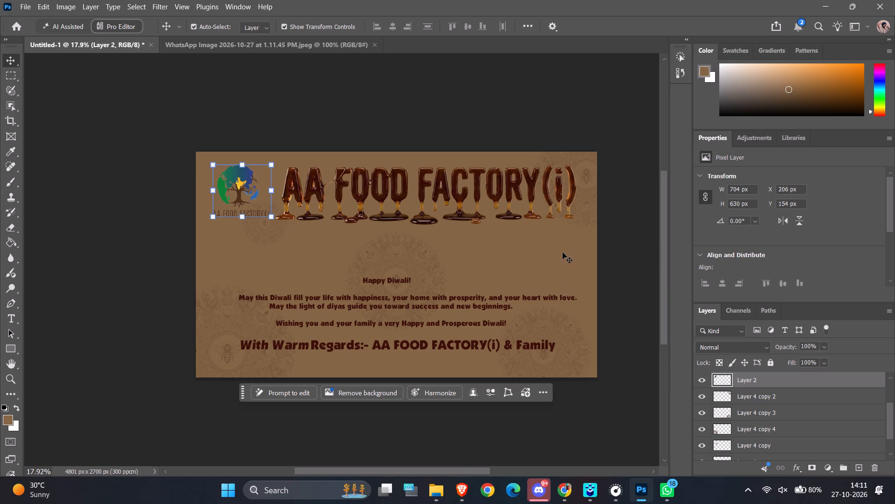
{"action": "scroll", "coordinate": [766, 119], "scroll_direction": "up", "scroll_amount": 9}
Try several brown shades for the foreground colour, settling on the dark brown #4f371c.
{"action": "left_click", "coordinate": [700, 69]}
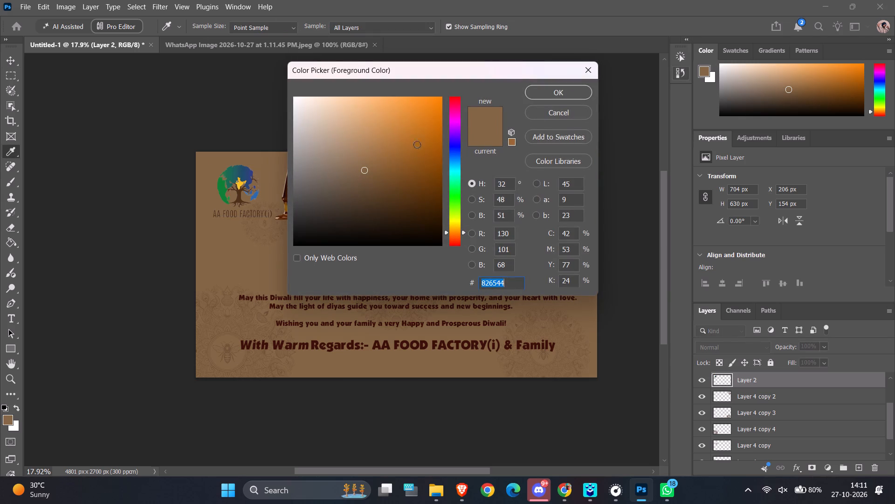
{"action": "left_click_drag", "start_coordinate": [365, 169], "coordinate": [380, 167]}
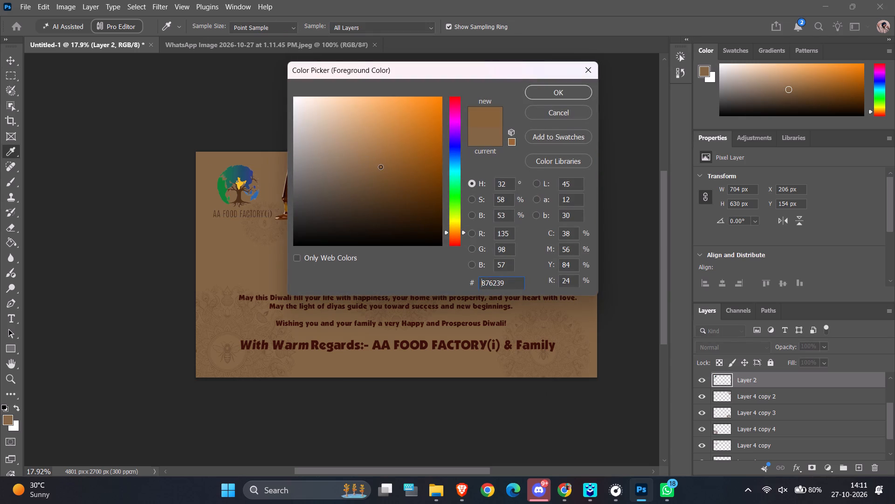
{"action": "left_click_drag", "start_coordinate": [380, 167], "coordinate": [394, 180]}
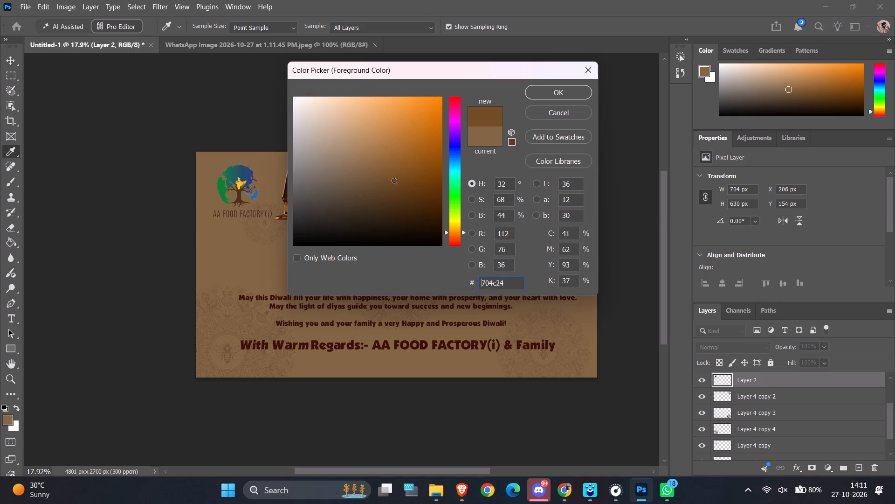
{"action": "left_click_drag", "start_coordinate": [394, 180], "coordinate": [376, 189]}
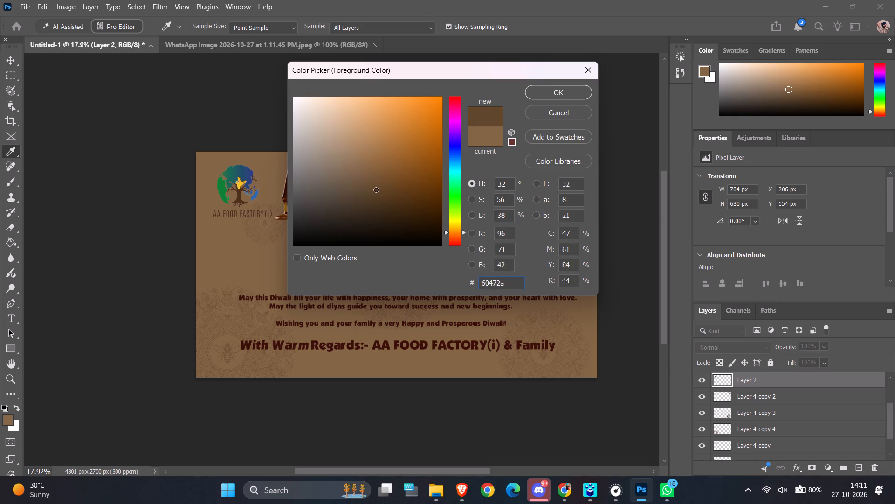
{"action": "left_click_drag", "start_coordinate": [376, 189], "coordinate": [399, 173]}
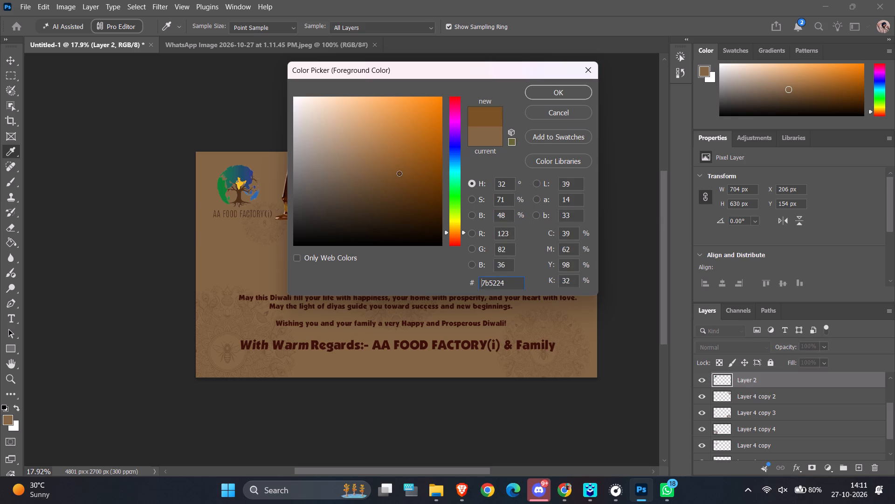
{"action": "left_click_drag", "start_coordinate": [399, 173], "coordinate": [339, 171]}
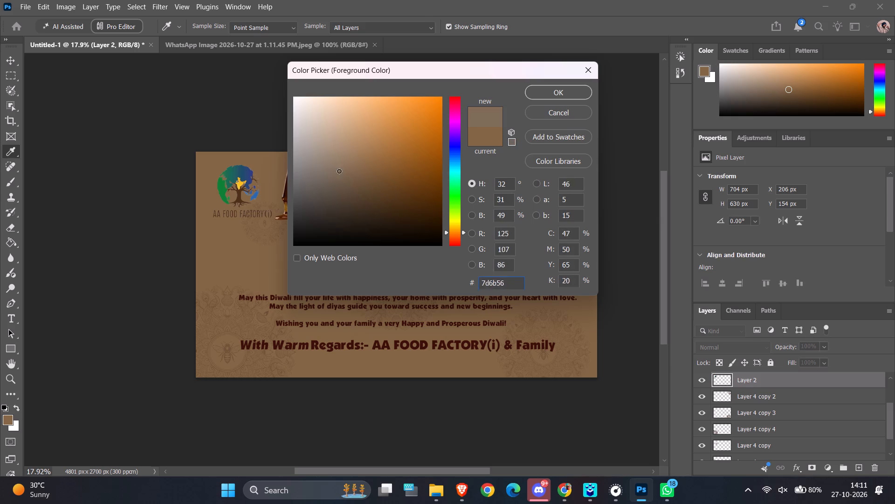
{"action": "left_click_drag", "start_coordinate": [339, 171], "coordinate": [391, 199]}
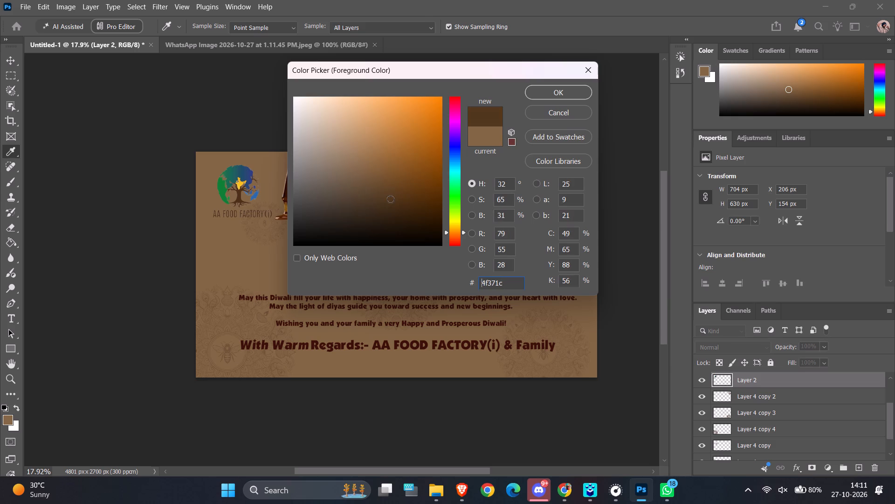
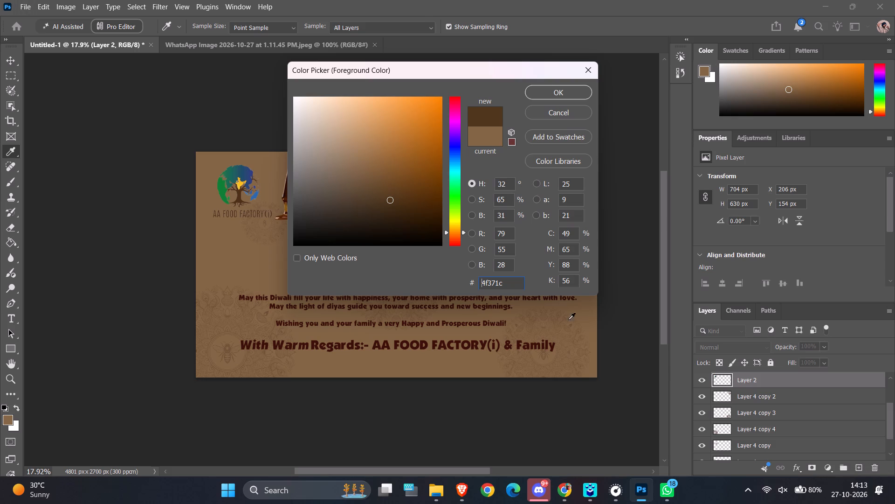
Set the foreground colour to #AE915A and fill the empty area of Layer 2 with it using the Paint Bucket.
{"action": "left_click_drag", "start_coordinate": [507, 284], "coordinate": [506, 284]}
{"action": "left_click_drag", "start_coordinate": [506, 284], "coordinate": [466, 285]}
{"action": "type", "text": "ae"}
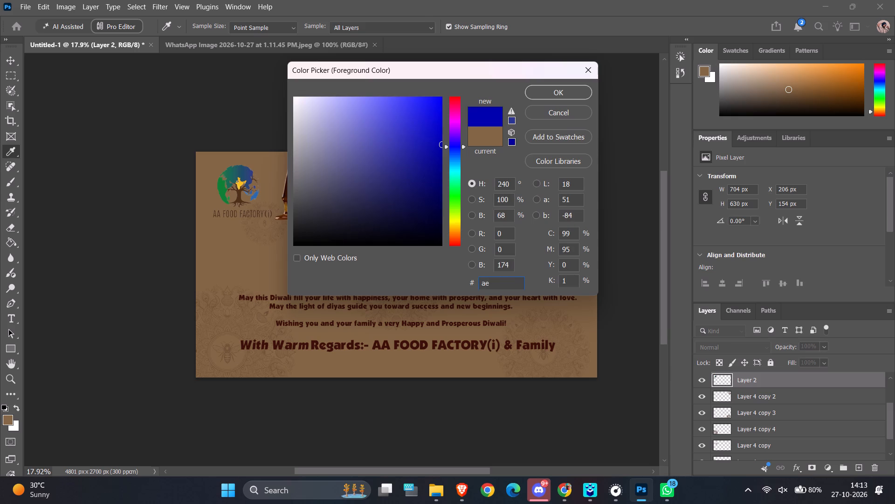
{"action": "key", "text": "BackSpace"}
{"action": "key", "text": "BackSpace"}
{"action": "type", "text": "AE"}
{"action": "key", "text": "9"}
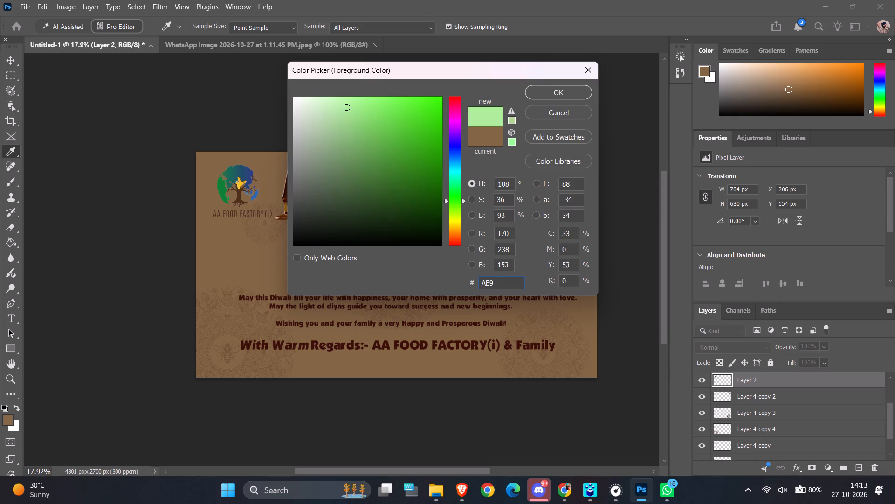
{"action": "key", "text": "1"}
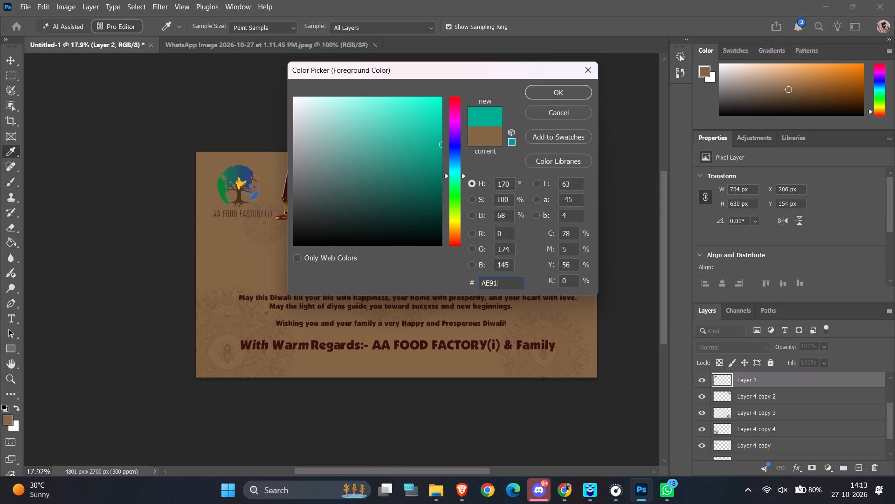
{"action": "key", "text": "5"}
{"action": "key", "text": "a"}
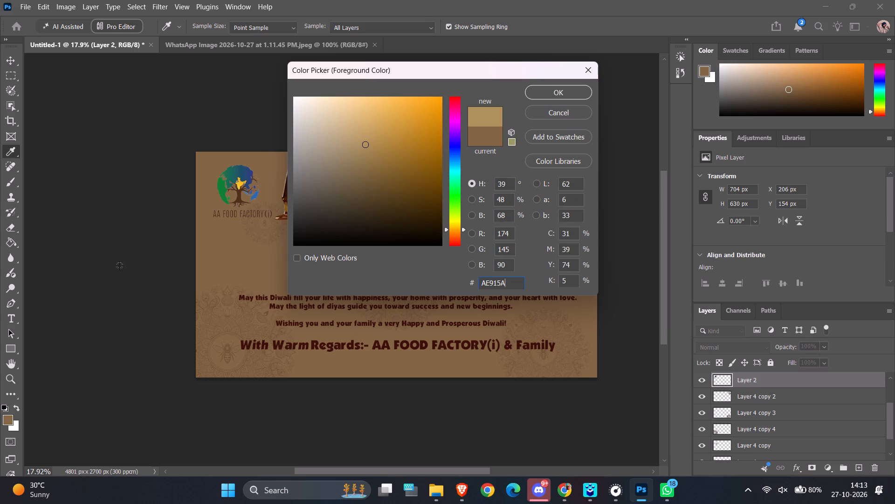
{"action": "left_click", "coordinate": [565, 87]}
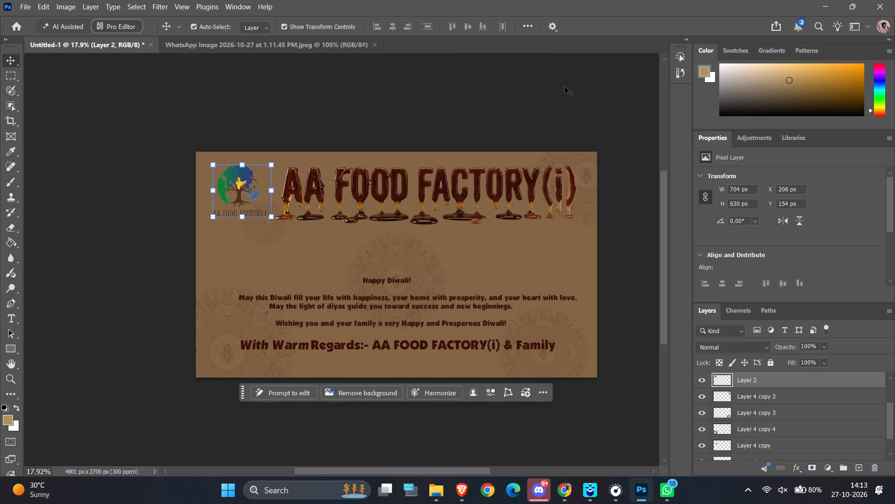
{"action": "left_click", "coordinate": [9, 243]}
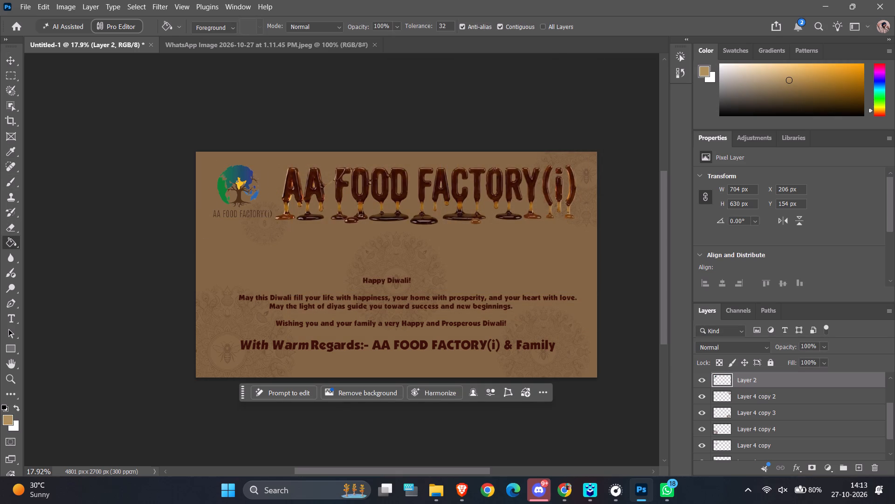
{"action": "left_click", "coordinate": [209, 245]}
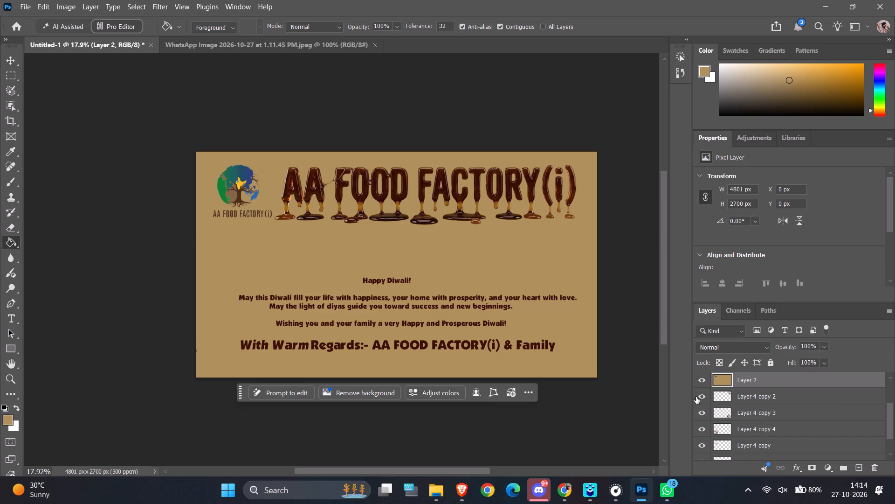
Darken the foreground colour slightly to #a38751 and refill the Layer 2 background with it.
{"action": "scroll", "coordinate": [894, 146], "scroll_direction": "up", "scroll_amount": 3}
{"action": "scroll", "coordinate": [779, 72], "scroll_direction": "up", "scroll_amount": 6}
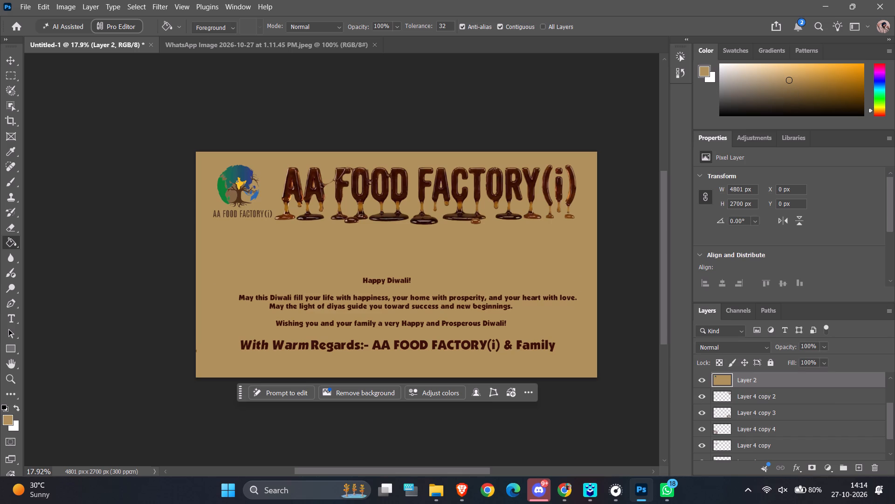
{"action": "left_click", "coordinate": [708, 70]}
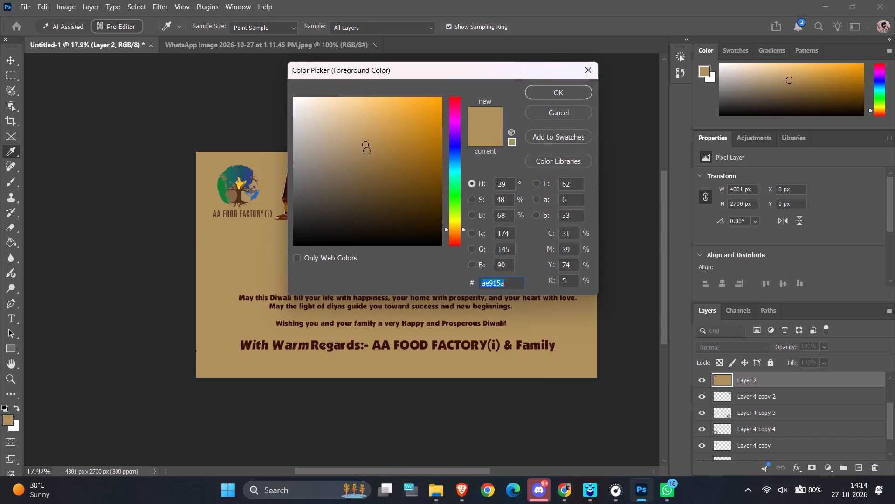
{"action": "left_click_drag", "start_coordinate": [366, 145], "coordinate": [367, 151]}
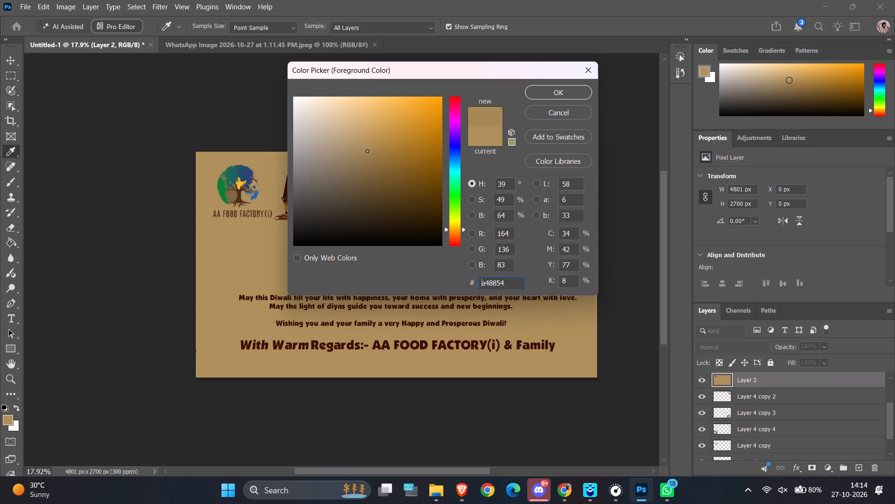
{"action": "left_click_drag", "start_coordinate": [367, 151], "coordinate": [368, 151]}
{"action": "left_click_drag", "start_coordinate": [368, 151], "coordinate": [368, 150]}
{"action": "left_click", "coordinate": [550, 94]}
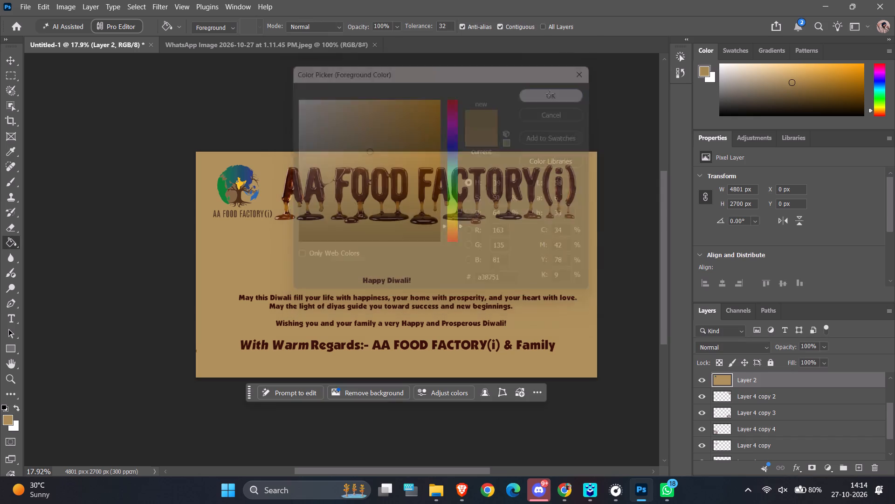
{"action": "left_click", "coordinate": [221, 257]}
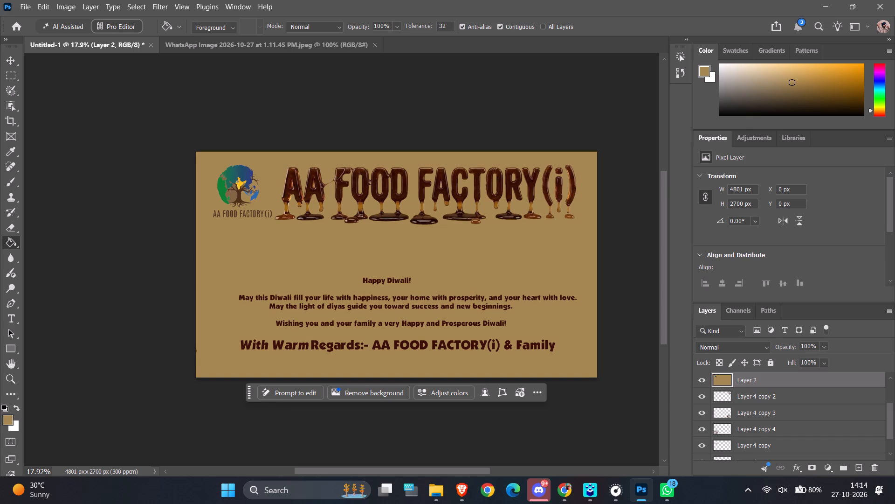
Darken the foreground colour further to #937742 and refill the Layer 2 background with it.
{"action": "left_click", "coordinate": [705, 73]}
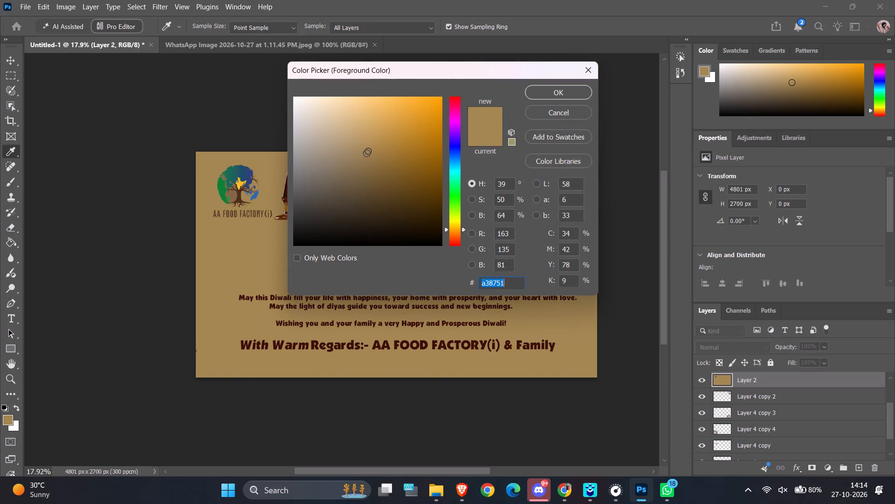
{"action": "left_click_drag", "start_coordinate": [366, 153], "coordinate": [371, 158]}
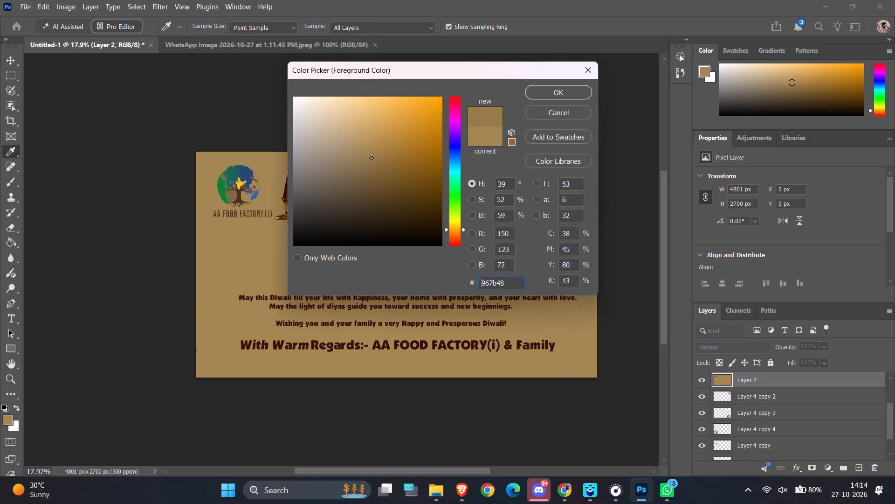
{"action": "left_click_drag", "start_coordinate": [371, 158], "coordinate": [375, 162]}
{"action": "left_click", "coordinate": [375, 162]}
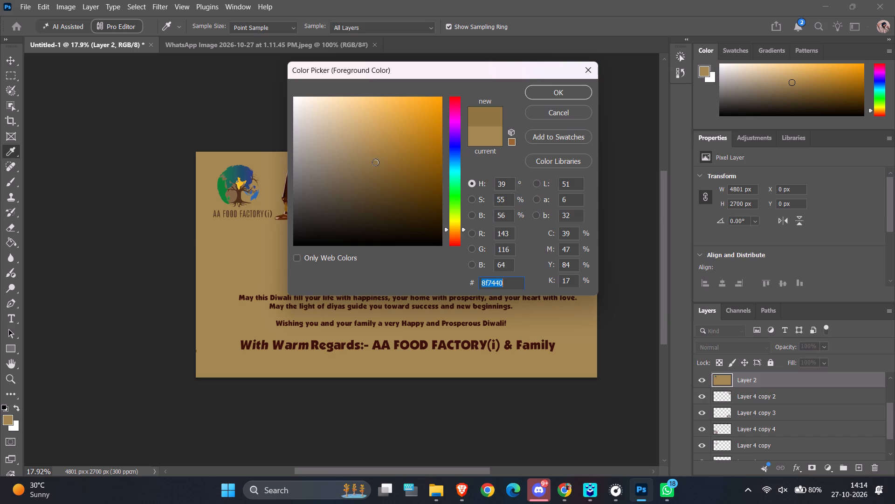
{"action": "left_click", "coordinate": [375, 162]}
{"action": "left_click", "coordinate": [554, 90]}
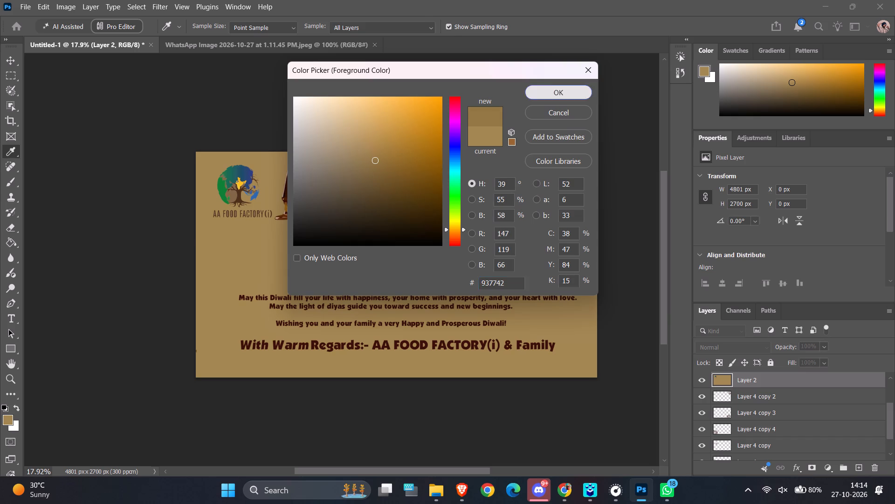
{"action": "left_click", "coordinate": [269, 241]}
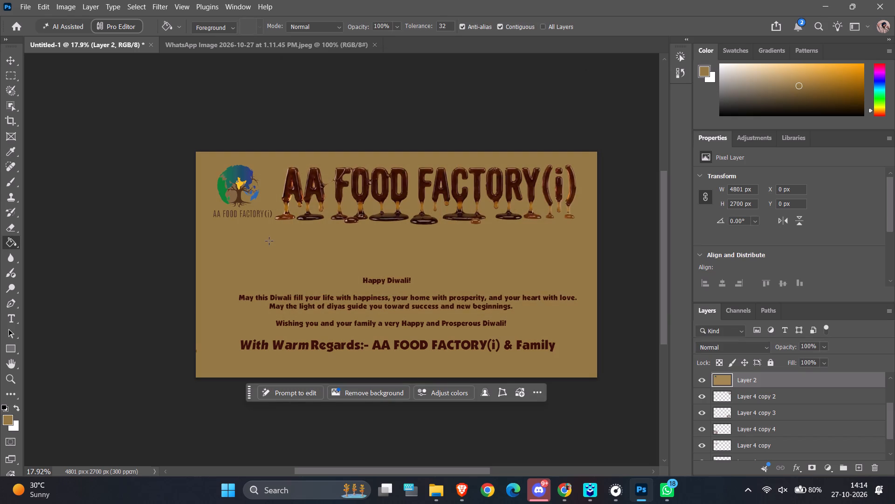
Switch to the Move tool, deselect the layer, and examine the logo, title and greeting text against the new background colour.
{"action": "left_click", "coordinate": [19, 62]}
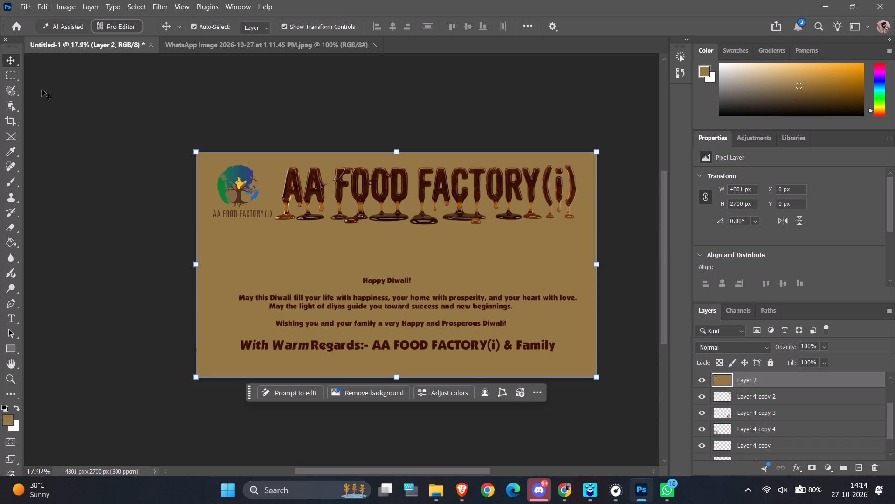
{"action": "left_click", "coordinate": [68, 111]}
{"action": "scroll", "coordinate": [397, 244], "scroll_direction": "down", "scroll_amount": 9}
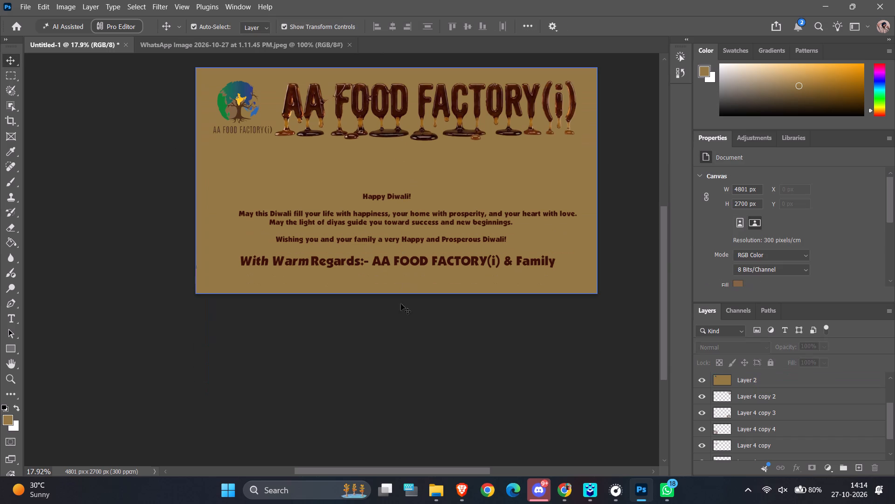
{"action": "scroll", "coordinate": [403, 314], "scroll_direction": "up", "scroll_amount": 5, "text": "ctrl"}
{"action": "scroll", "coordinate": [403, 314], "scroll_direction": "down", "scroll_amount": 7, "text": "ctrl"}
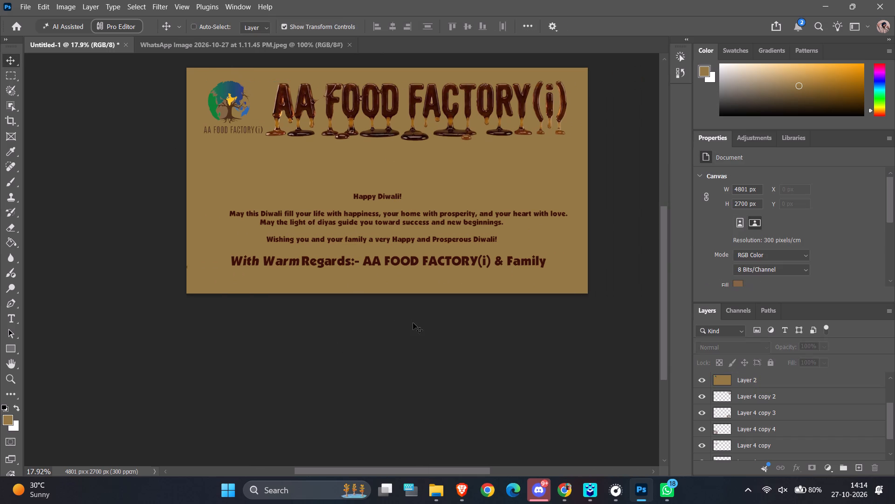
{"action": "scroll", "coordinate": [413, 323], "scroll_direction": "up", "scroll_amount": 6, "text": "ctrl"}
{"action": "scroll", "coordinate": [482, 334], "scroll_direction": "up", "scroll_amount": 10, "text": "ctrl+alt"}
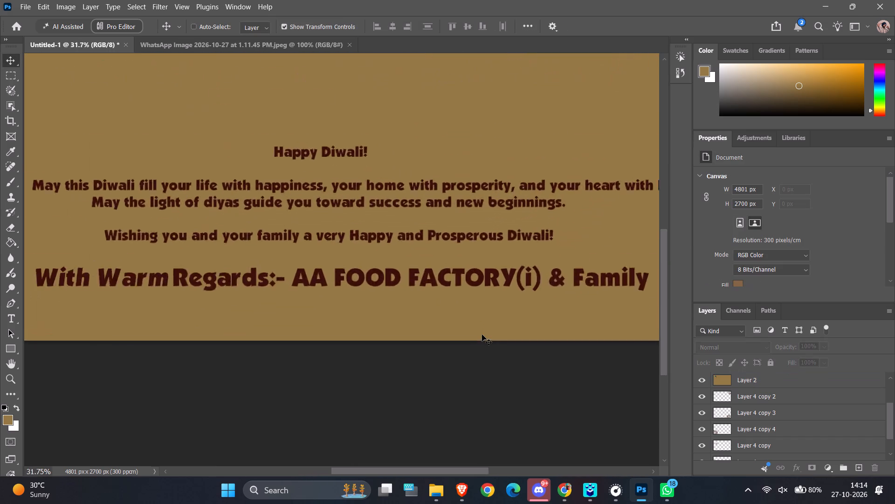
{"action": "scroll", "coordinate": [482, 335], "scroll_direction": "up", "scroll_amount": 6, "text": "ctrl+alt"}
{"action": "scroll", "coordinate": [482, 335], "scroll_direction": "down", "scroll_amount": 1, "text": "ctrl+alt"}
{"action": "scroll", "coordinate": [427, 272], "scroll_direction": "up", "scroll_amount": 4, "text": "ctrl+alt"}
{"action": "scroll", "coordinate": [393, 225], "scroll_direction": "up", "scroll_amount": 5, "text": "ctrl+alt"}
{"action": "scroll", "coordinate": [393, 225], "scroll_direction": "down", "scroll_amount": 18, "text": "ctrl+alt"}
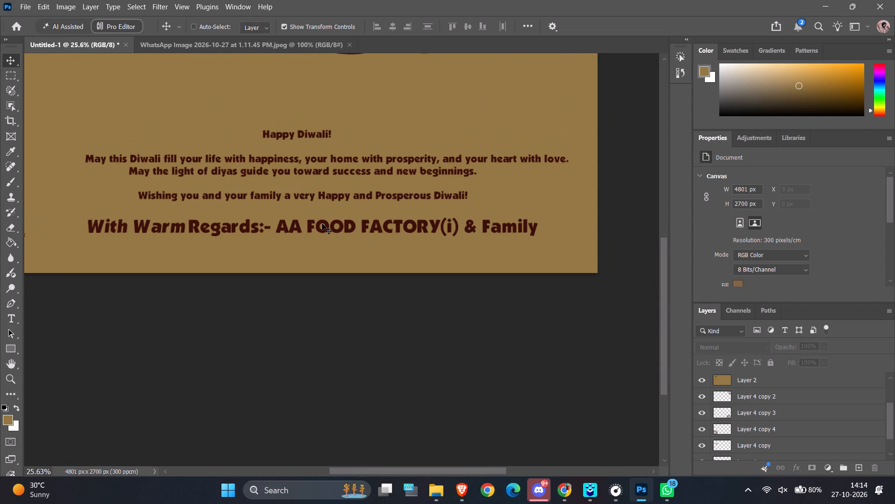
{"action": "scroll", "coordinate": [322, 224], "scroll_direction": "down", "scroll_amount": 2, "text": "ctrl+alt"}
{"action": "scroll", "coordinate": [322, 224], "scroll_direction": "up", "scroll_amount": 4}
{"action": "scroll", "coordinate": [319, 193], "scroll_direction": "up", "scroll_amount": 2, "text": "ctrl+alt"}
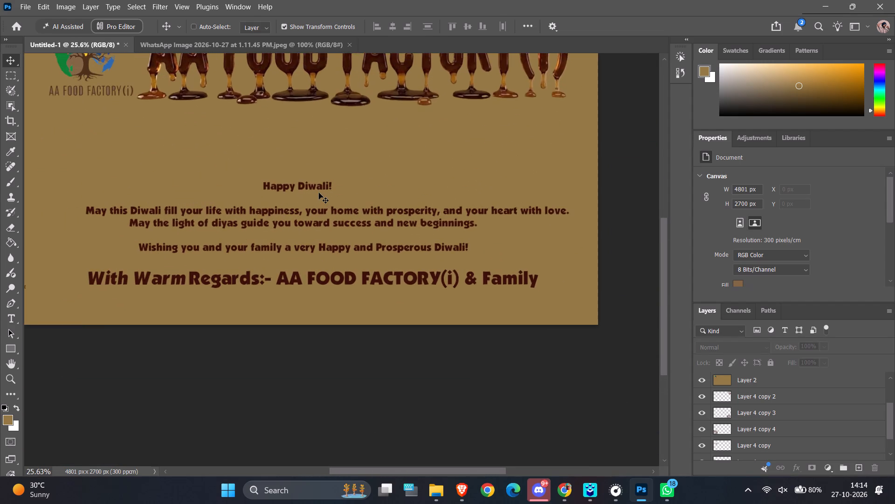
{"action": "scroll", "coordinate": [319, 193], "scroll_direction": "down", "scroll_amount": 6, "text": "ctrl+alt"}
{"action": "scroll", "coordinate": [319, 193], "scroll_direction": "up", "scroll_amount": 4}
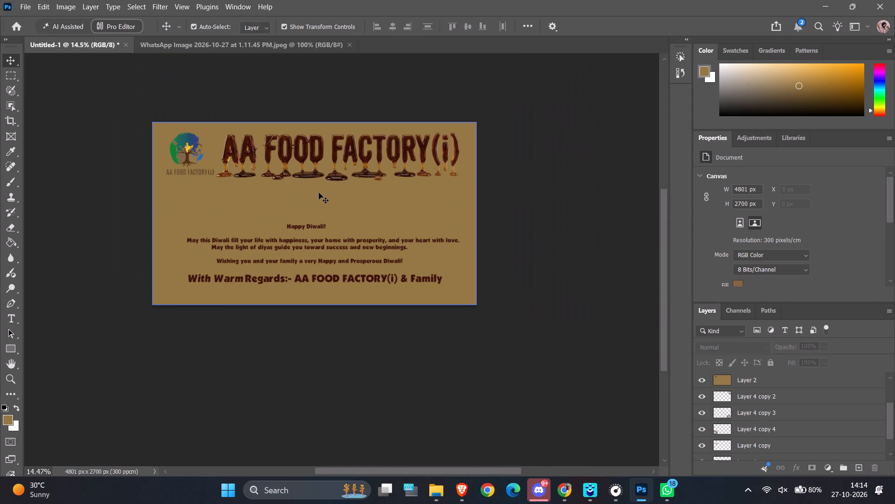
{"action": "scroll", "coordinate": [319, 193], "scroll_direction": "down", "scroll_amount": 4}
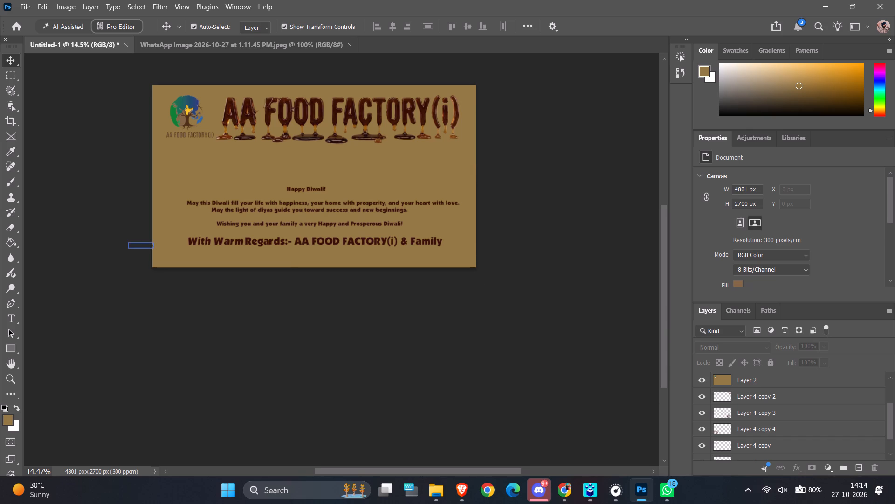
Move Layer 2 down the layer stack below all the Layer 4 mandala layers, directly above Background.
{"action": "scroll", "coordinate": [833, 405], "scroll_direction": "down", "scroll_amount": 5}
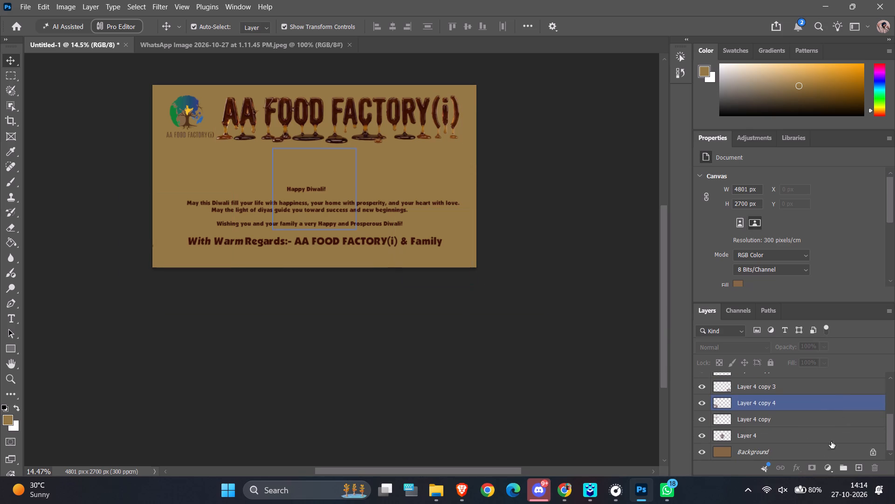
{"action": "scroll", "coordinate": [813, 455], "scroll_direction": "up", "scroll_amount": 6}
{"action": "scroll", "coordinate": [813, 455], "scroll_direction": "down", "scroll_amount": 2}
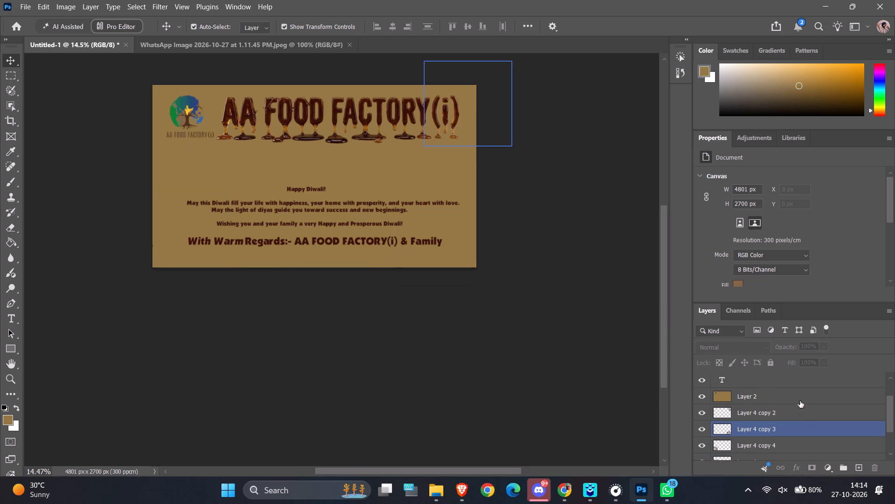
{"action": "left_click_drag", "start_coordinate": [800, 395], "coordinate": [801, 460]}
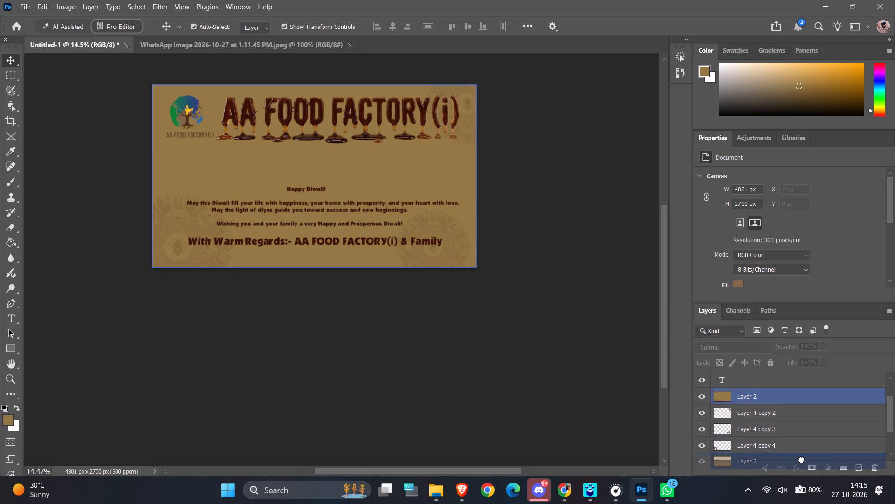
{"action": "left_click_drag", "start_coordinate": [801, 460], "coordinate": [801, 483]}
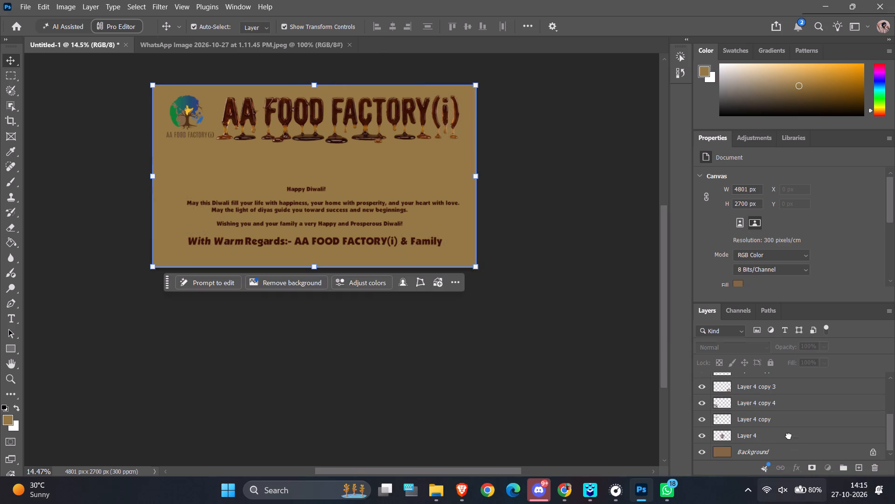
{"action": "scroll", "coordinate": [785, 427], "scroll_direction": "down", "scroll_amount": 3}
{"action": "scroll", "coordinate": [785, 427], "scroll_direction": "up", "scroll_amount": 3}
{"action": "left_click_drag", "start_coordinate": [784, 406], "coordinate": [786, 443]}
{"action": "scroll", "coordinate": [786, 443], "scroll_direction": "down", "scroll_amount": 2}
{"action": "left_click_drag", "start_coordinate": [793, 403], "coordinate": [802, 440]}
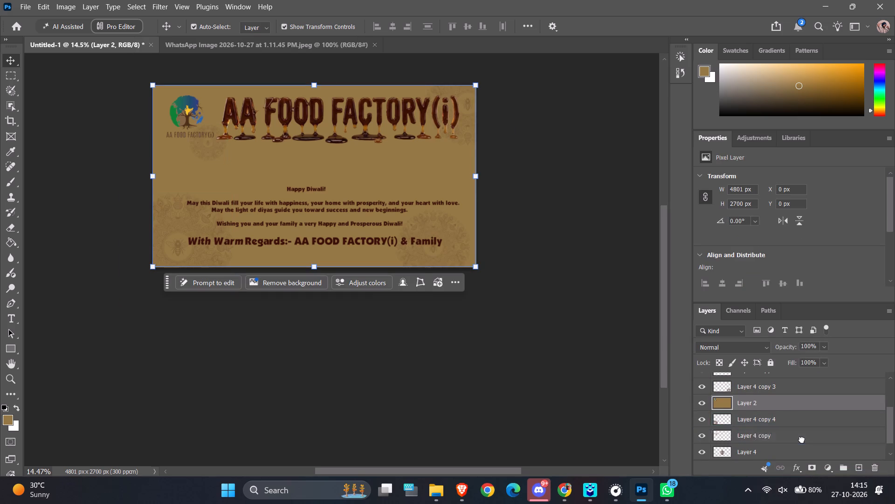
{"action": "scroll", "coordinate": [802, 440], "scroll_direction": "down", "scroll_amount": 3}
{"action": "left_click_drag", "start_coordinate": [804, 418], "coordinate": [807, 435]}
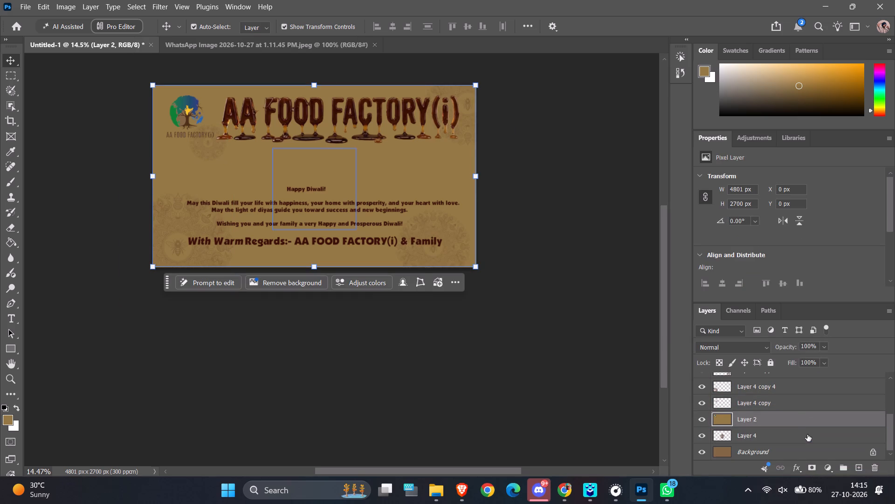
{"action": "left_click_drag", "start_coordinate": [807, 420], "coordinate": [814, 442]}
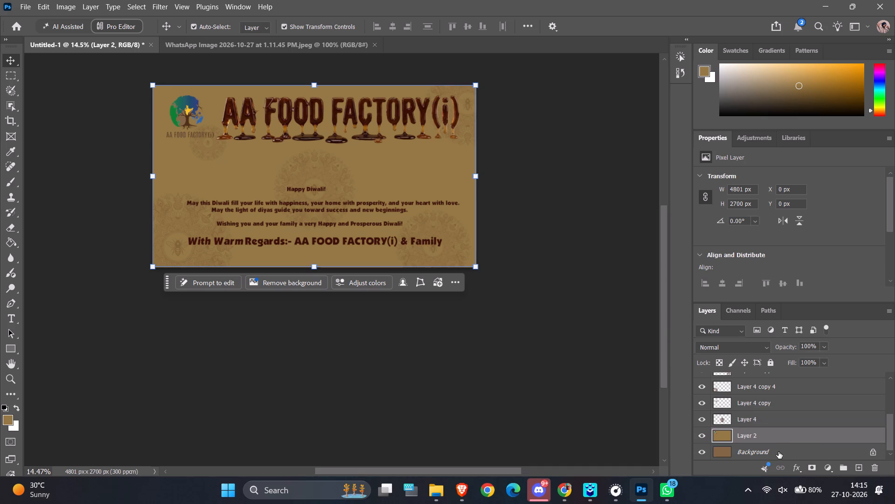
Deselect Layer 2 and examine the greeting text and the mandala patterns up close against the golden-brown background.
{"action": "left_click", "coordinate": [778, 452]}
{"action": "left_click", "coordinate": [772, 432]}
{"action": "left_click", "coordinate": [792, 436]}
{"action": "left_click", "coordinate": [601, 265]}
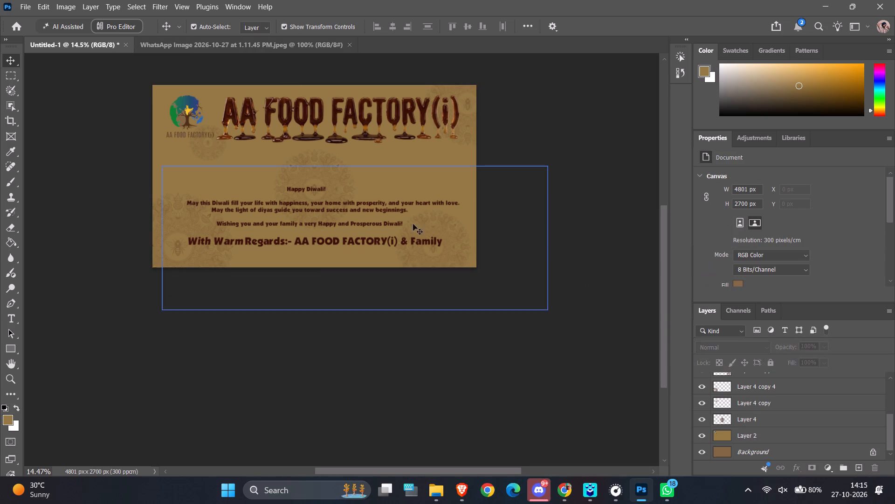
{"action": "scroll", "coordinate": [403, 219], "scroll_direction": "up", "scroll_amount": 4, "text": "ctrl"}
{"action": "scroll", "coordinate": [403, 219], "scroll_direction": "up", "scroll_amount": 13, "text": "ctrl+alt"}
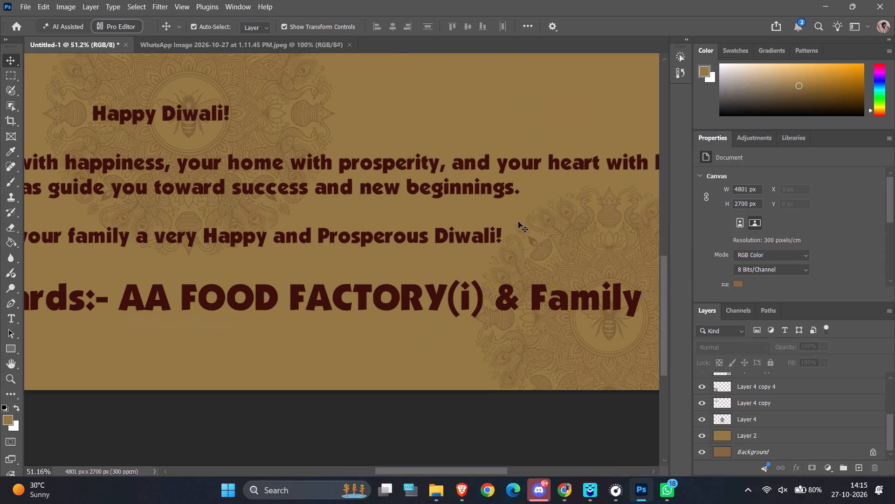
{"action": "scroll", "coordinate": [637, 259], "scroll_direction": "down", "scroll_amount": 4, "text": "ctrl"}
{"action": "scroll", "coordinate": [555, 288], "scroll_direction": "up", "scroll_amount": 6, "text": "ctrl+alt"}
{"action": "scroll", "coordinate": [555, 288], "scroll_direction": "down", "scroll_amount": 4}
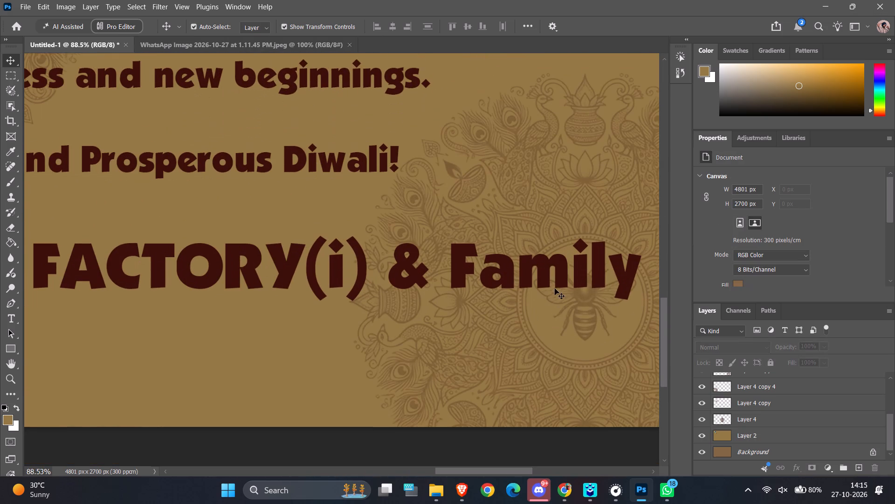
{"action": "scroll", "coordinate": [555, 288], "scroll_direction": "down", "scroll_amount": 2}
{"action": "scroll", "coordinate": [568, 360], "scroll_direction": "down", "scroll_amount": 5, "text": "ctrl+alt"}
{"action": "scroll", "coordinate": [568, 360], "scroll_direction": "up", "scroll_amount": 2, "text": "ctrl+alt"}
{"action": "scroll", "coordinate": [568, 360], "scroll_direction": "down", "scroll_amount": 2, "text": "ctrl+alt"}
{"action": "scroll", "coordinate": [270, 307], "scroll_direction": "down", "scroll_amount": 6, "text": "ctrl+alt"}
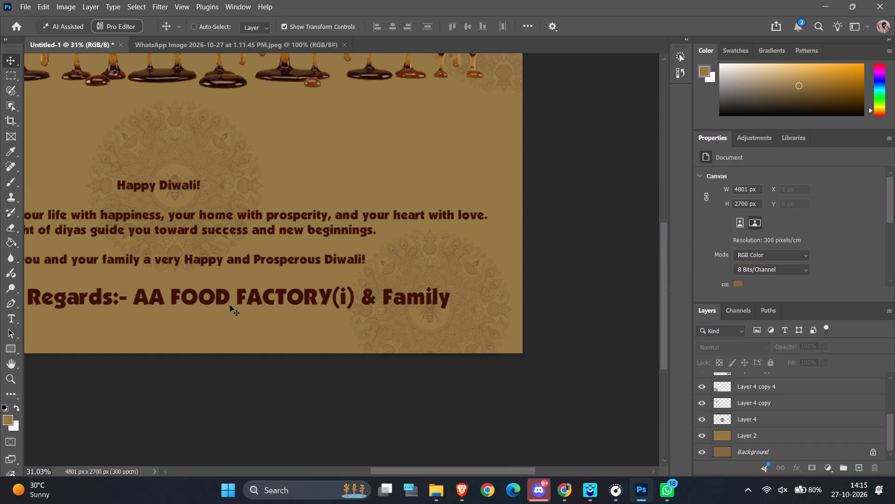
{"action": "scroll", "coordinate": [0, 274], "scroll_direction": "up", "scroll_amount": 6, "text": "ctrl"}
{"action": "scroll", "coordinate": [122, 249], "scroll_direction": "up", "scroll_amount": 6, "text": "ctrl"}
{"action": "scroll", "coordinate": [253, 172], "scroll_direction": "down", "scroll_amount": 2, "text": "ctrl+alt"}
{"action": "scroll", "coordinate": [165, 215], "scroll_direction": "down", "scroll_amount": 5, "text": "ctrl+alt"}
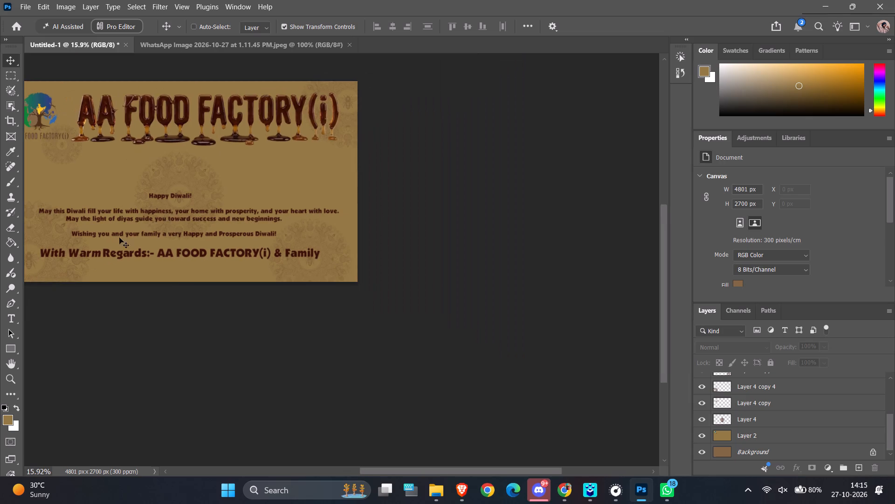
{"action": "scroll", "coordinate": [83, 247], "scroll_direction": "up", "scroll_amount": 6}
{"action": "scroll", "coordinate": [161, 254], "scroll_direction": "up", "scroll_amount": 11, "text": "ctrl"}
{"action": "scroll", "coordinate": [161, 254], "scroll_direction": "down", "scroll_amount": 1, "text": "ctrl"}
{"action": "left_click", "coordinate": [450, 358]}
{"action": "scroll", "coordinate": [322, 291], "scroll_direction": "up", "scroll_amount": 6, "text": "ctrl"}
{"action": "scroll", "coordinate": [213, 217], "scroll_direction": "down", "scroll_amount": 2, "text": "ctrl"}
{"action": "scroll", "coordinate": [213, 217], "scroll_direction": "up", "scroll_amount": 5, "text": "ctrl"}
{"action": "scroll", "coordinate": [213, 217], "scroll_direction": "down", "scroll_amount": 1, "text": "ctrl+alt"}
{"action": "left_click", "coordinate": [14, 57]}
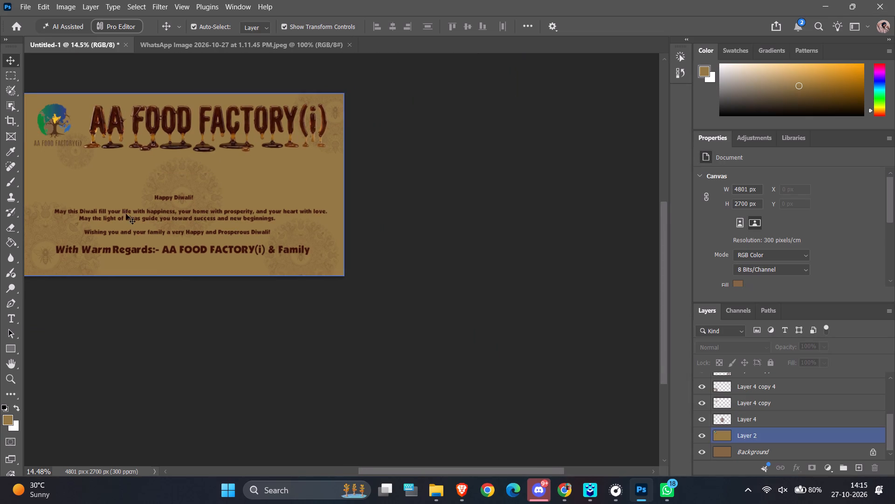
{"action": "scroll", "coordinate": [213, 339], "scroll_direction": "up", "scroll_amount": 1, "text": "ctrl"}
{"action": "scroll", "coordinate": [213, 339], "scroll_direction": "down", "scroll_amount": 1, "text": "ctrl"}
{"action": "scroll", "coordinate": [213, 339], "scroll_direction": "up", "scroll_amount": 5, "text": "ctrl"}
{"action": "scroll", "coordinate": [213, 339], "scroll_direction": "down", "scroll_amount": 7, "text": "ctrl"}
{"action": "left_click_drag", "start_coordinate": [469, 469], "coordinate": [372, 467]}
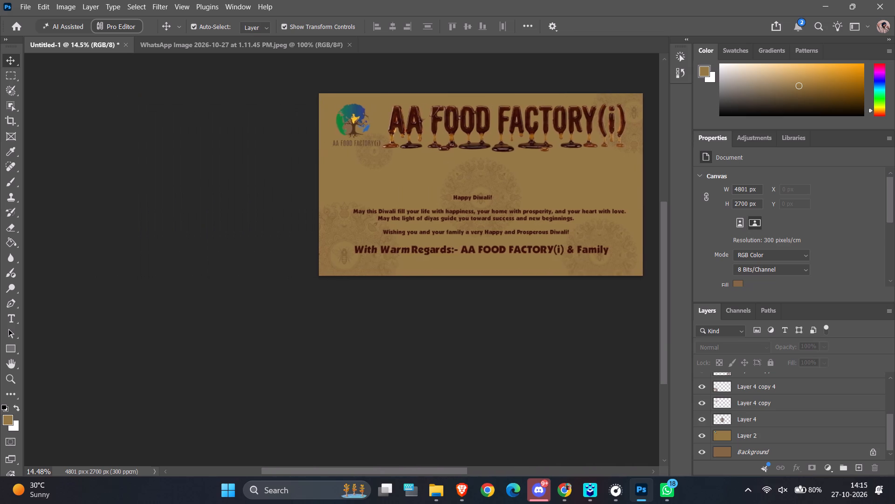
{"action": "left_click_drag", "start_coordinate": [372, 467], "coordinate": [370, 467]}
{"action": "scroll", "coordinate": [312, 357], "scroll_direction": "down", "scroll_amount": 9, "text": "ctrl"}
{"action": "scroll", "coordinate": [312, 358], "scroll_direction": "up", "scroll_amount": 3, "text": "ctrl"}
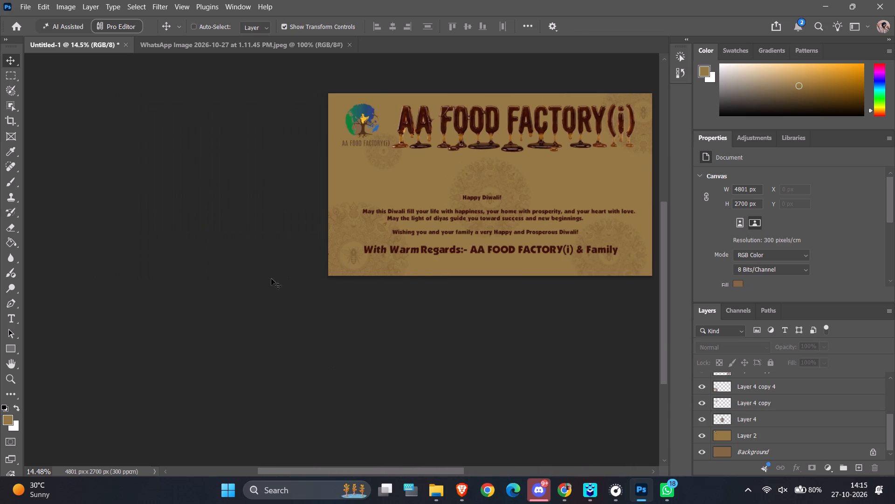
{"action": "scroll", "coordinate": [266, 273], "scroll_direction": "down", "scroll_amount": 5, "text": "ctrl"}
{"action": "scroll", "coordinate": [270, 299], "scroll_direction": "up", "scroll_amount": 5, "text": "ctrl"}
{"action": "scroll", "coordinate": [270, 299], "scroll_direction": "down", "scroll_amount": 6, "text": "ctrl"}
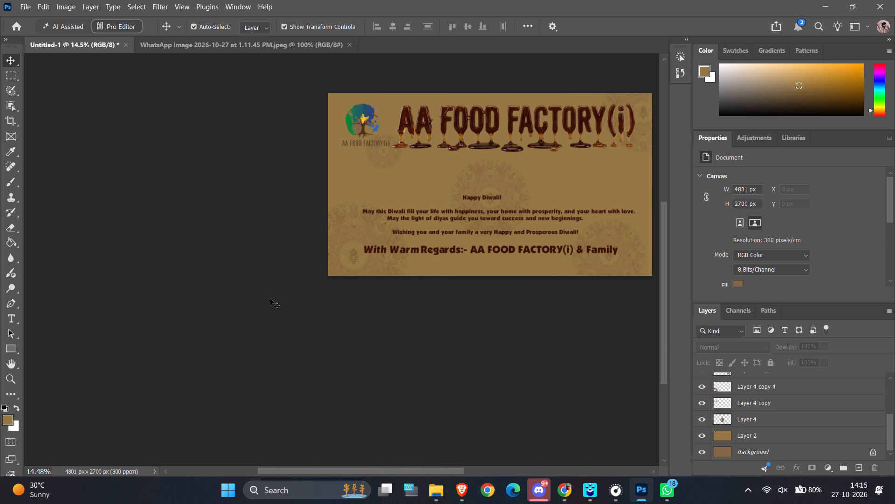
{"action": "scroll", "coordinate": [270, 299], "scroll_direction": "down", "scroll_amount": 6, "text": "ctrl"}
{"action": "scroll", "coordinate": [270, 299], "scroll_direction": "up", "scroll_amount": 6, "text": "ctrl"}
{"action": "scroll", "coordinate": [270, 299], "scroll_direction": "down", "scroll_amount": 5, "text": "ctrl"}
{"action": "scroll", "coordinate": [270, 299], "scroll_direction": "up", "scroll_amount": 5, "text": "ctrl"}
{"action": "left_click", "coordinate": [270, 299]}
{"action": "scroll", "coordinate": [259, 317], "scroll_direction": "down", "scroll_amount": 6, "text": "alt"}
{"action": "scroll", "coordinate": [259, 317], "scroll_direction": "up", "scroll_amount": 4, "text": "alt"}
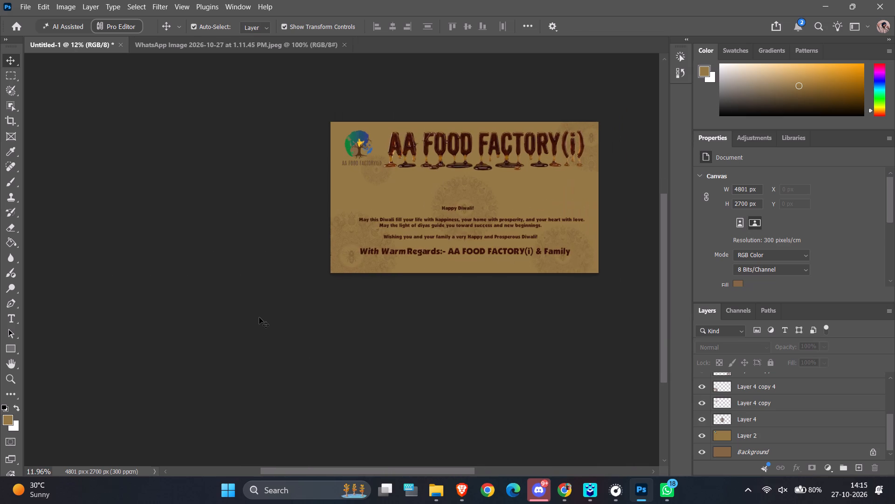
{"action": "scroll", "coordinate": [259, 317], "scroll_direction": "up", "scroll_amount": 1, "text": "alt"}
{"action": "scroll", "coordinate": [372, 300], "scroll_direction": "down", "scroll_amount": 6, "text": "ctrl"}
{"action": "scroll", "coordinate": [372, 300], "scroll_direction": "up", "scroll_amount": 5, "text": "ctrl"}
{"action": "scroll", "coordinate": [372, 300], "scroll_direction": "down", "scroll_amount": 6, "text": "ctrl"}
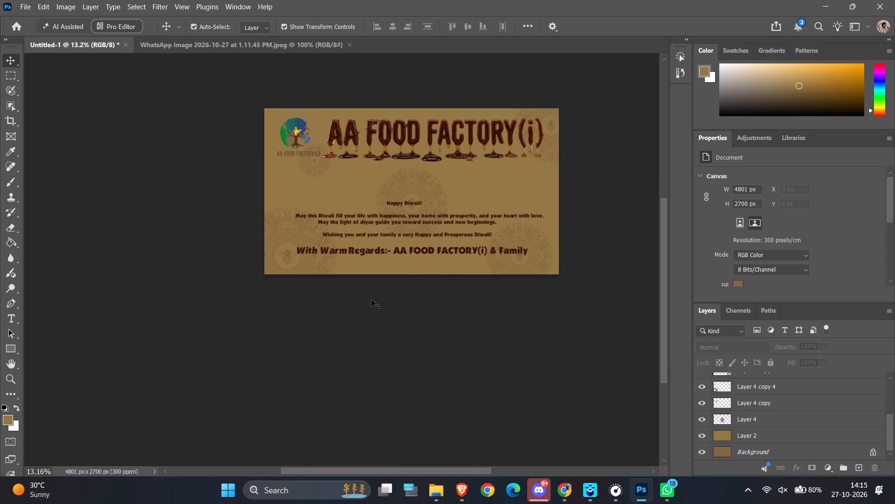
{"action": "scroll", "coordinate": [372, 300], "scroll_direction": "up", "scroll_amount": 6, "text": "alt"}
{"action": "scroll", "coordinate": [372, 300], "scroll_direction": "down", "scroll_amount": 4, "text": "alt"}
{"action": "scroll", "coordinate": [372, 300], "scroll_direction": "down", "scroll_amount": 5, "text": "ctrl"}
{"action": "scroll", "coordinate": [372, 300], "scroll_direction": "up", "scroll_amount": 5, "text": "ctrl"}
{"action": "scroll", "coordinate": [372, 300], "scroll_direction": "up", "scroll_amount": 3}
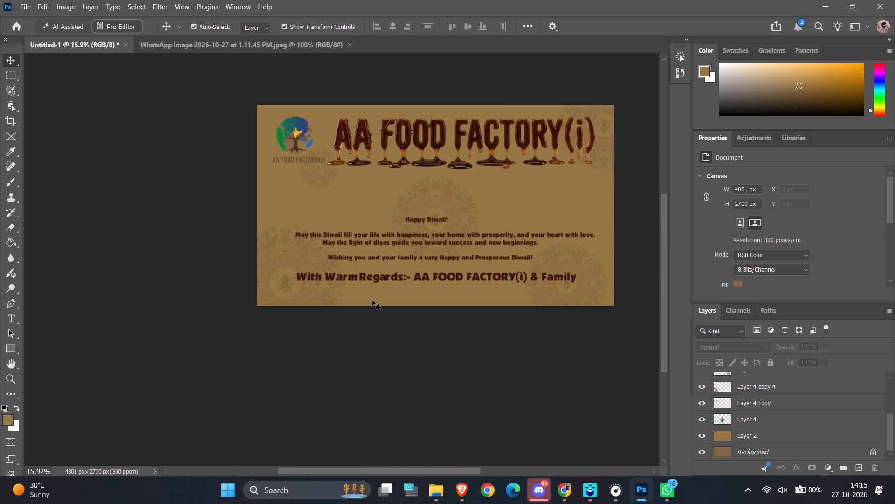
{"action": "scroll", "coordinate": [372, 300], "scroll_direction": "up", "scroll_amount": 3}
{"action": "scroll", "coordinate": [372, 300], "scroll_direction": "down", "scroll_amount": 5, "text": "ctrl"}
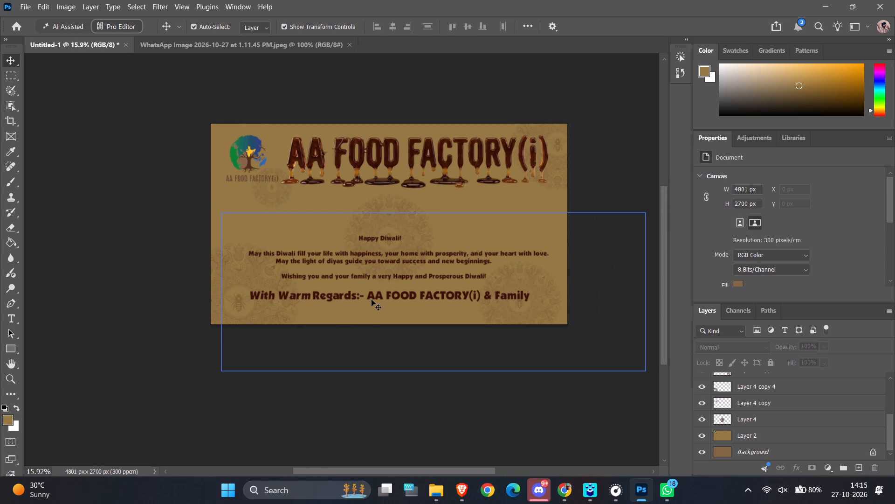
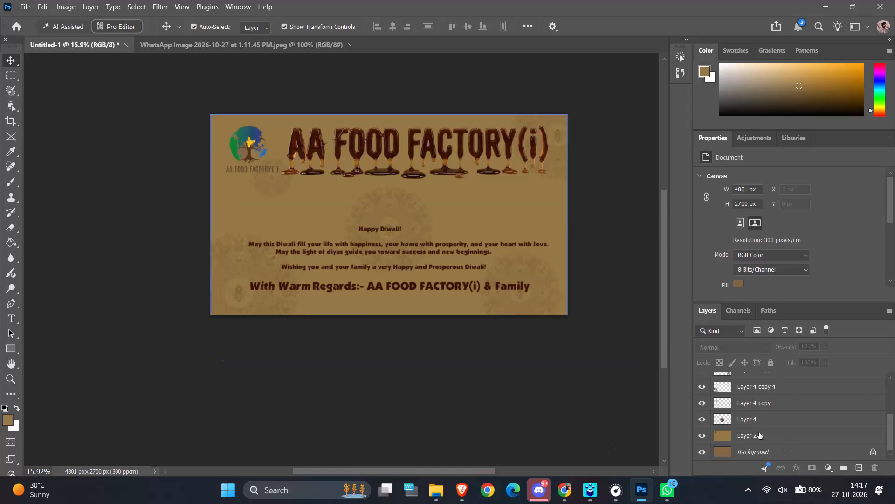
Select Layer 2 and examine the logo lettering and the overlapping mandala up close, along with the title and greeting text.
{"action": "left_click", "coordinate": [715, 434]}
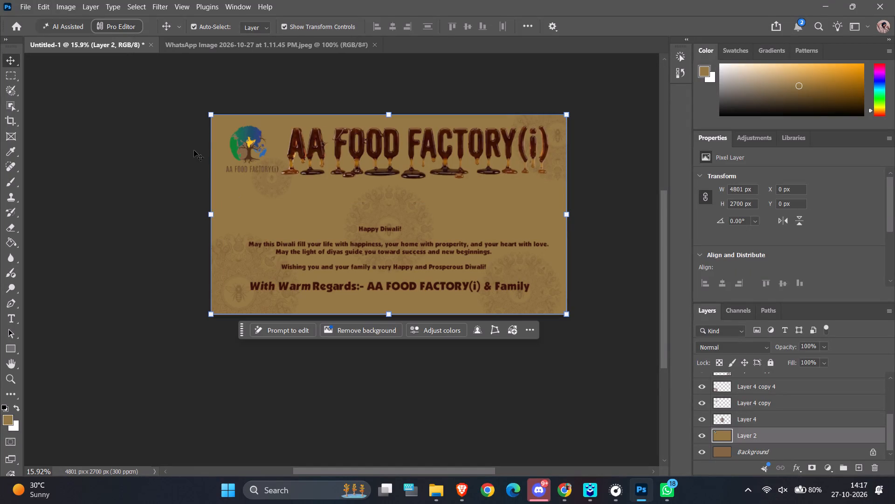
{"action": "left_click", "coordinate": [243, 133]}
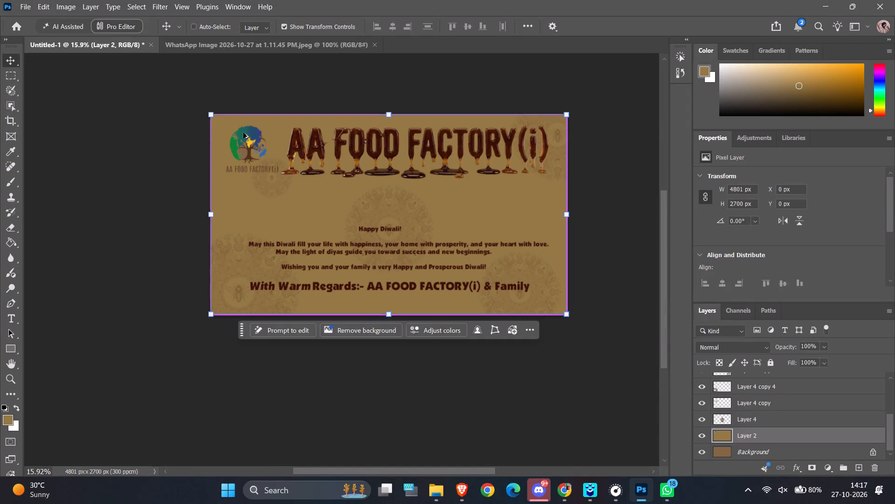
{"action": "scroll", "coordinate": [243, 133], "scroll_direction": "up", "scroll_amount": 12, "text": "ctrl+alt"}
{"action": "scroll", "coordinate": [300, 214], "scroll_direction": "up", "scroll_amount": 11, "text": "ctrl+alt"}
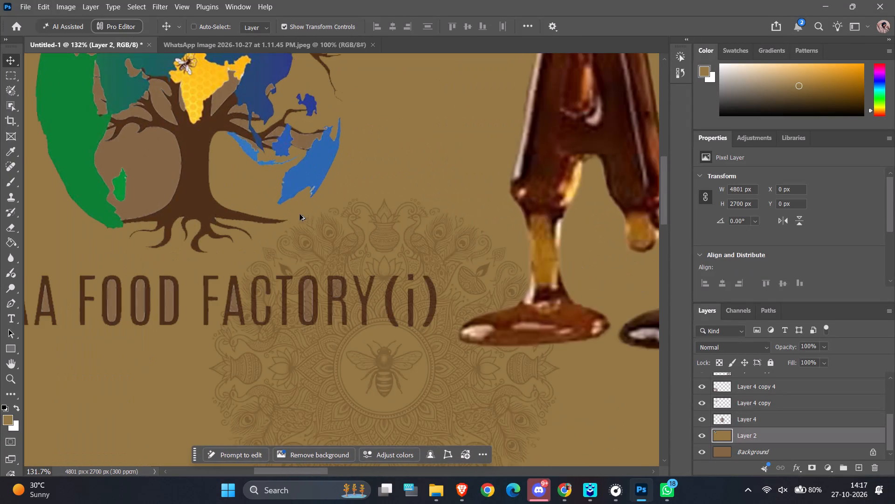
{"action": "scroll", "coordinate": [311, 338], "scroll_direction": "up", "scroll_amount": 4, "text": "ctrl+alt"}
{"action": "scroll", "coordinate": [347, 311], "scroll_direction": "up", "scroll_amount": 5, "text": "ctrl+alt"}
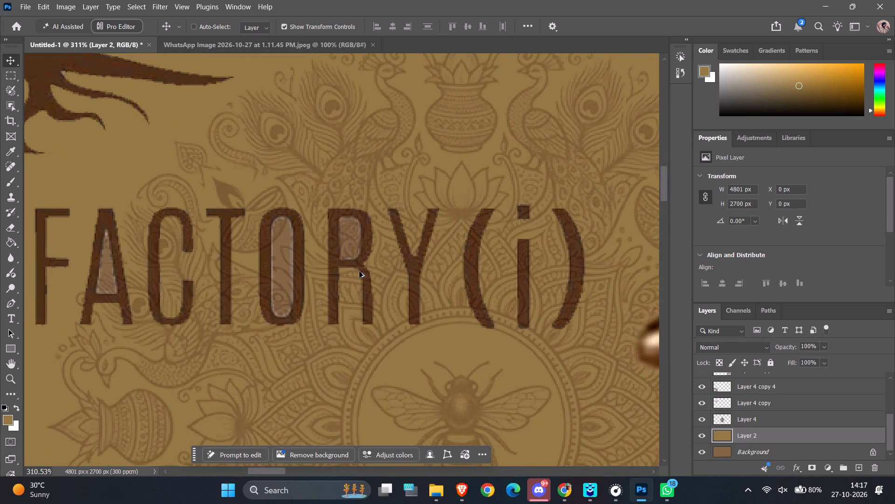
{"action": "scroll", "coordinate": [359, 272], "scroll_direction": "down", "scroll_amount": 20, "text": "ctrl+alt"}
{"action": "scroll", "coordinate": [359, 272], "scroll_direction": "down", "scroll_amount": 8, "text": "ctrl+alt"}
{"action": "scroll", "coordinate": [359, 272], "scroll_direction": "down", "scroll_amount": 3}
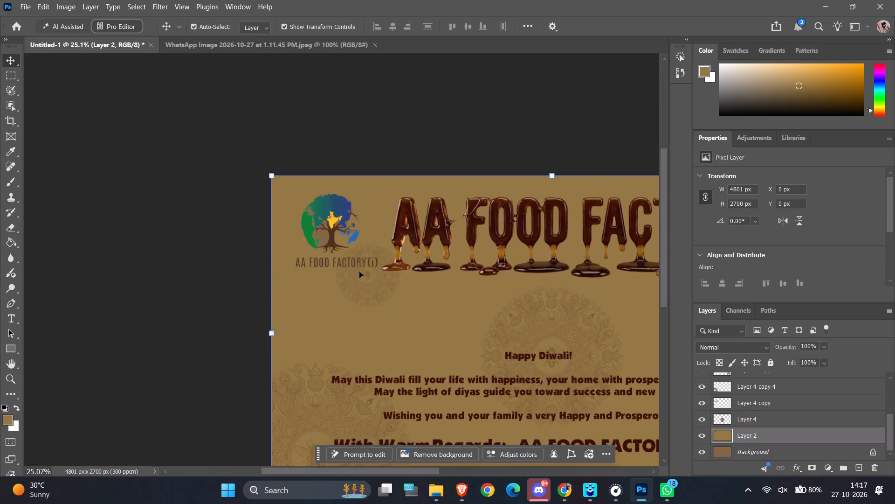
{"action": "scroll", "coordinate": [359, 272], "scroll_direction": "down", "scroll_amount": 4}
{"action": "scroll", "coordinate": [359, 272], "scroll_direction": "down", "scroll_amount": 20, "text": "ctrl"}
{"action": "scroll", "coordinate": [359, 272], "scroll_direction": "down", "scroll_amount": 15, "text": "ctrl"}
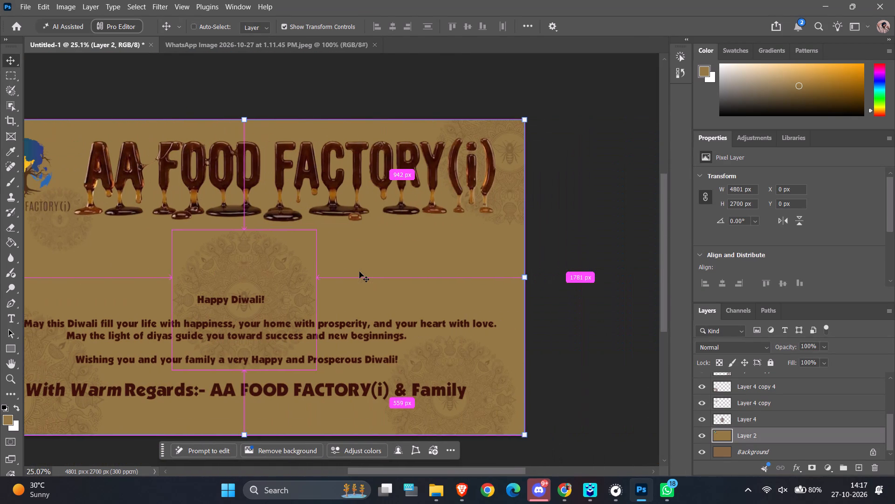
{"action": "scroll", "coordinate": [359, 272], "scroll_direction": "down", "scroll_amount": 1, "text": "ctrl"}
{"action": "scroll", "coordinate": [763, 385], "scroll_direction": "down", "scroll_amount": 5}
{"action": "scroll", "coordinate": [775, 448], "scroll_direction": "up", "scroll_amount": 1}
{"action": "scroll", "coordinate": [775, 448], "scroll_direction": "down", "scroll_amount": 2}
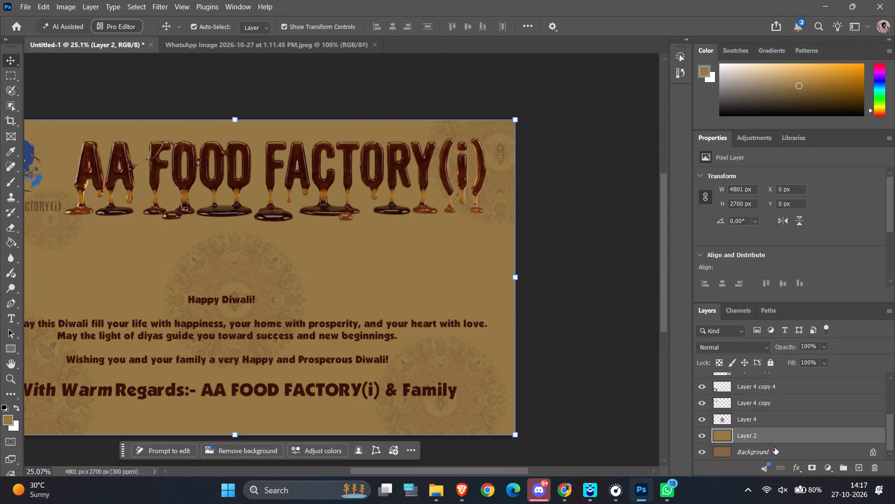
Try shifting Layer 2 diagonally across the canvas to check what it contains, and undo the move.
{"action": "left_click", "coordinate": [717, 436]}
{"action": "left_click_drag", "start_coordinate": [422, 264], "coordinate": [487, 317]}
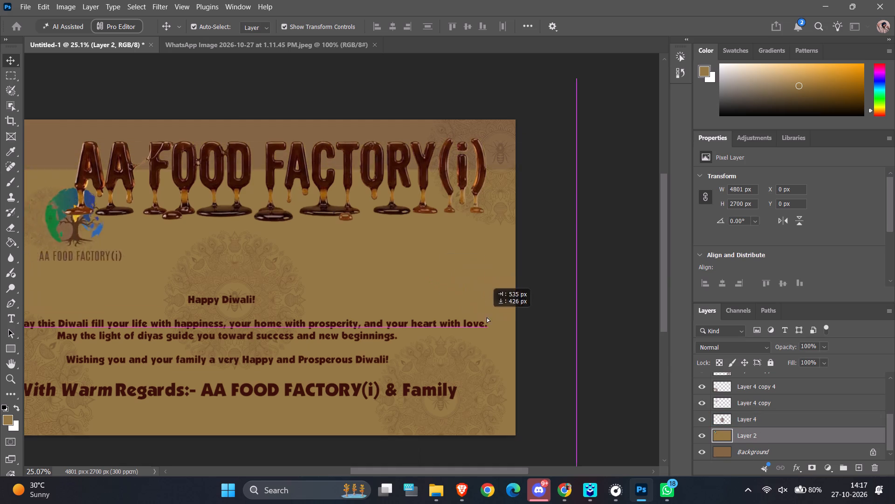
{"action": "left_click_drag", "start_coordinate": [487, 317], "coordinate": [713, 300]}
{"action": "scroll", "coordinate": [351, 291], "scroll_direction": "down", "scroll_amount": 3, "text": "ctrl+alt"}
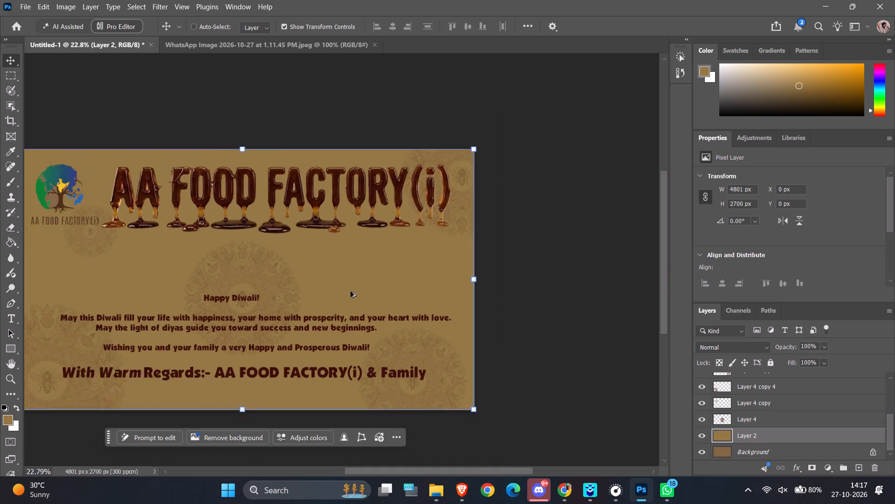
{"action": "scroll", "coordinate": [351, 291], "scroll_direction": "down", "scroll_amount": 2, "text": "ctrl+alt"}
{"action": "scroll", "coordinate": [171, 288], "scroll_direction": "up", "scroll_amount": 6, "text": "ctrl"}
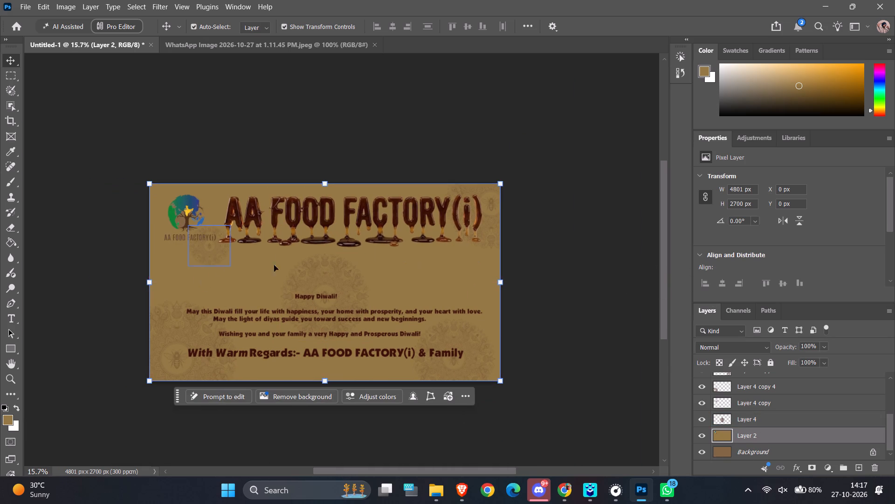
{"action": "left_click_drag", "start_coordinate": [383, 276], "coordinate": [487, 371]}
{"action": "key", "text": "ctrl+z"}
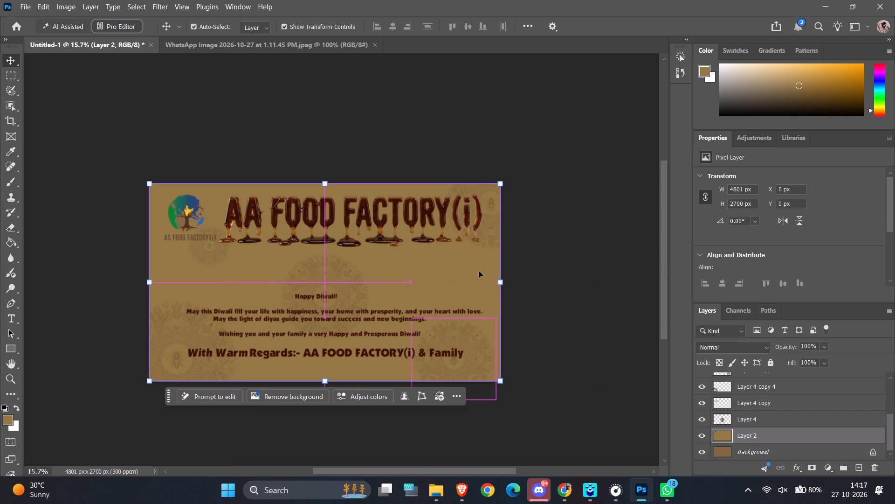
Move the small Layer 4 copy mandala down below the logo to about X 531 px, Y 872 px, and deselect it.
{"action": "left_click", "coordinate": [585, 217]}
{"action": "scroll", "coordinate": [96, 224], "scroll_direction": "up", "scroll_amount": 6, "text": "ctrl+alt"}
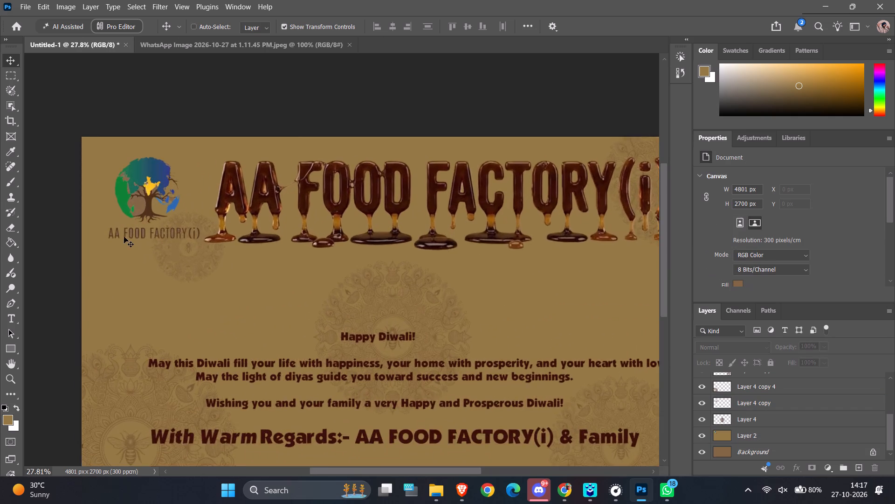
{"action": "scroll", "coordinate": [126, 238], "scroll_direction": "up", "scroll_amount": 2, "text": "ctrl+alt"}
{"action": "scroll", "coordinate": [127, 238], "scroll_direction": "down", "scroll_amount": 2, "text": "ctrl+alt"}
{"action": "scroll", "coordinate": [738, 412], "scroll_direction": "up", "scroll_amount": 2}
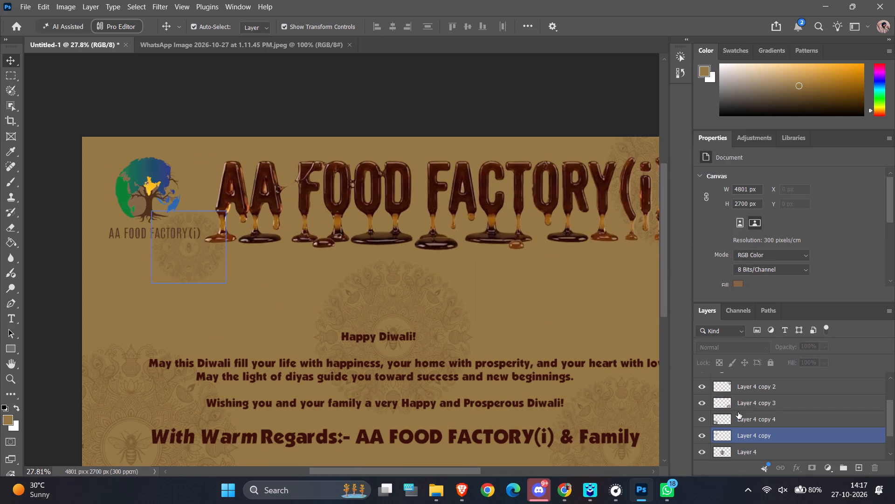
{"action": "scroll", "coordinate": [738, 412], "scroll_direction": "up", "scroll_amount": 2}
{"action": "scroll", "coordinate": [738, 412], "scroll_direction": "down", "scroll_amount": 1}
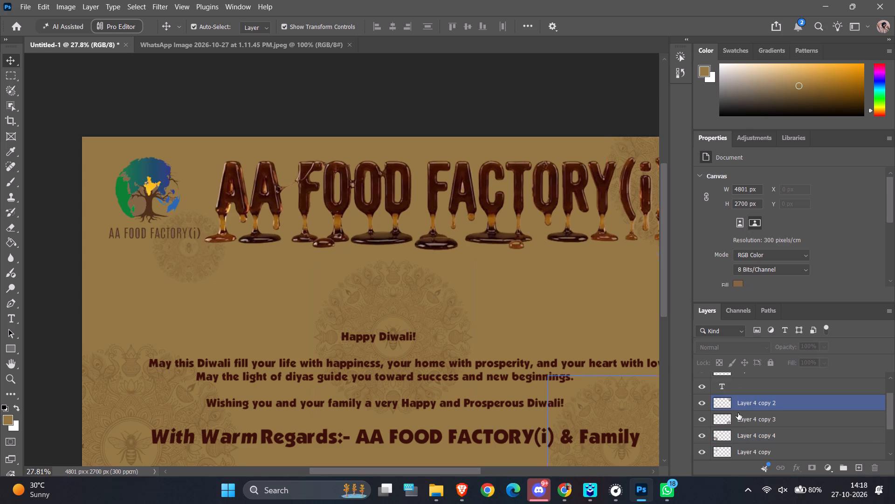
{"action": "scroll", "coordinate": [738, 413], "scroll_direction": "down", "scroll_amount": 1}
{"action": "left_click", "coordinate": [738, 433]}
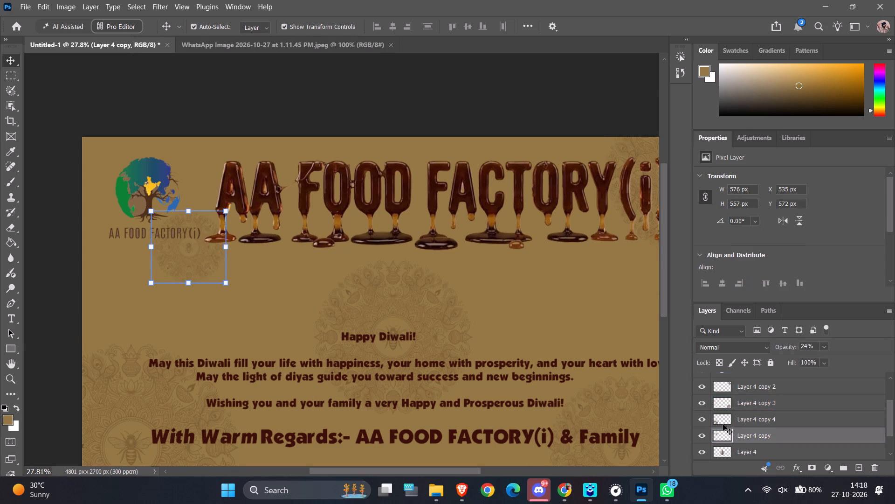
{"action": "left_click_drag", "start_coordinate": [186, 259], "coordinate": [187, 292]}
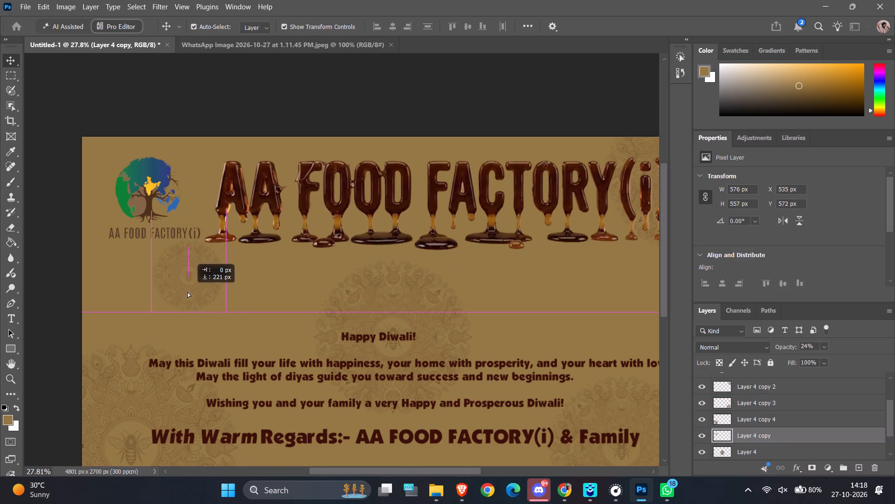
{"action": "left_click_drag", "start_coordinate": [187, 292], "coordinate": [186, 294]}
{"action": "left_click", "coordinate": [280, 105]}
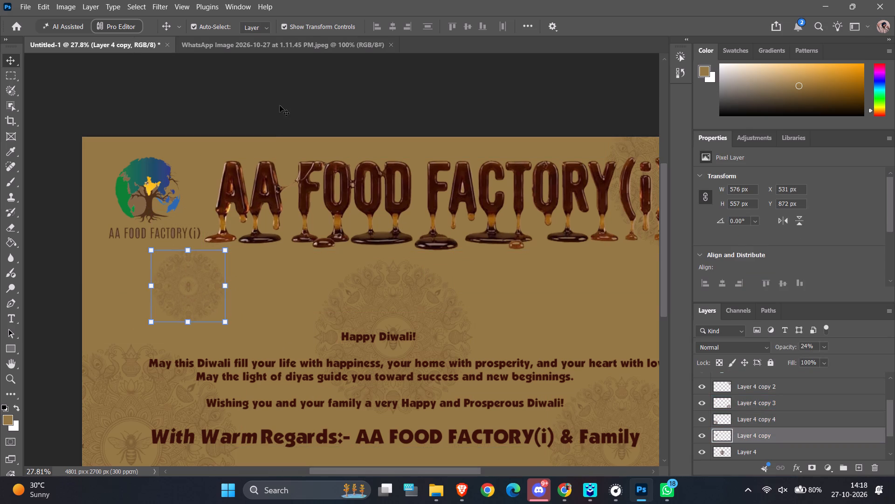
{"action": "scroll", "coordinate": [280, 105], "scroll_direction": "down", "scroll_amount": 3, "text": "ctrl+alt"}
{"action": "scroll", "coordinate": [253, 207], "scroll_direction": "down", "scroll_amount": 3}
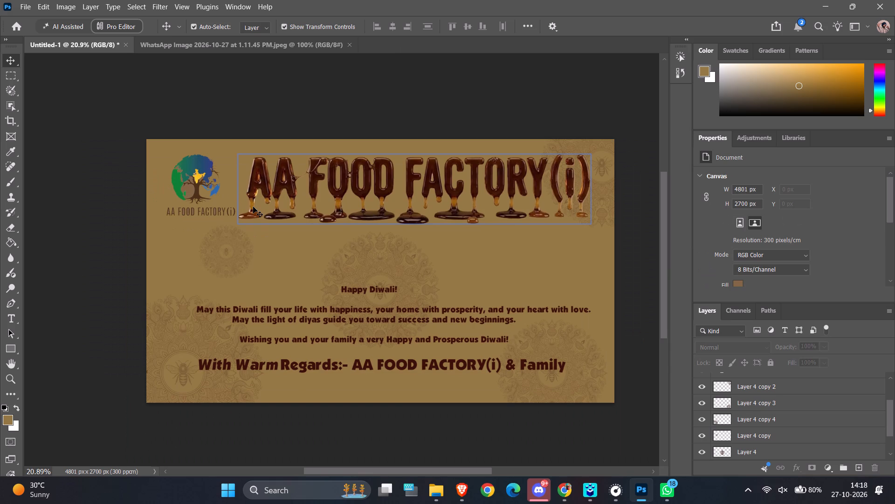
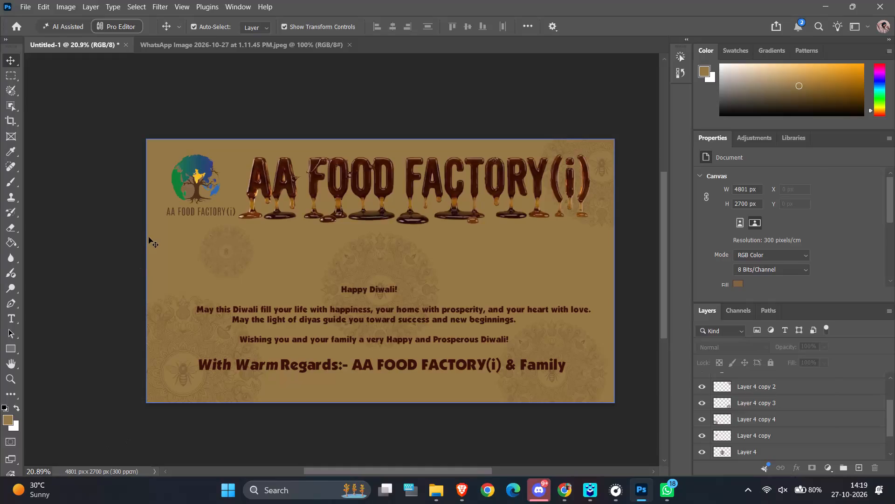
Duplicate the small mandala below the logo and place the copy across the canvas's top edge at about X 2172 px, Y -278 px.
{"action": "left_click", "coordinate": [242, 251]}
{"action": "left_click_drag", "start_coordinate": [242, 251], "coordinate": [399, 119], "text": "alt"}
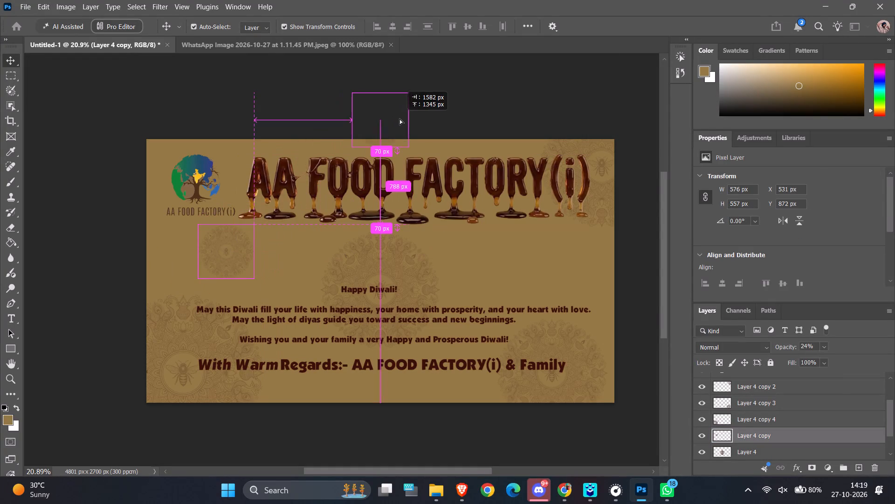
{"action": "left_click_drag", "start_coordinate": [399, 119], "coordinate": [406, 141], "text": "alt"}
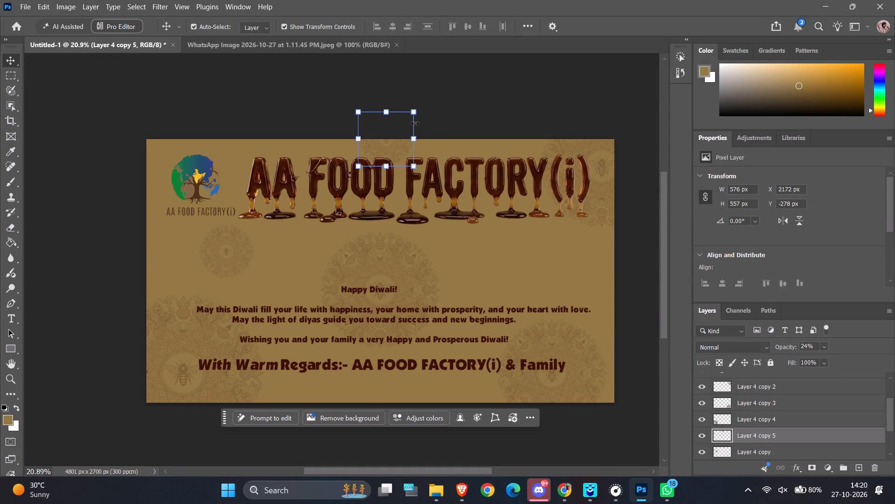
Scale the new mandala copy to about 185%, centre it on the canvas's top edge at about X 2400 px, Y -1 px, and deselect it.
{"action": "left_click_drag", "start_coordinate": [416, 115], "coordinate": [496, 103]}
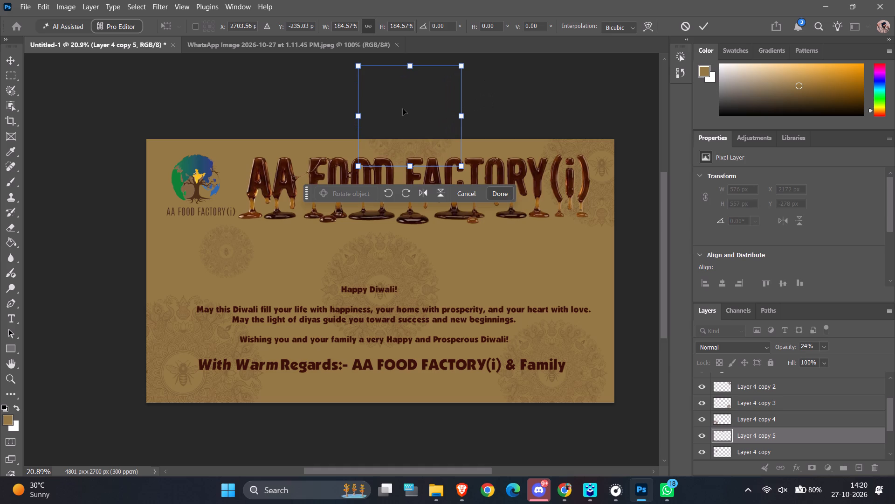
{"action": "left_click_drag", "start_coordinate": [404, 108], "coordinate": [374, 118]}
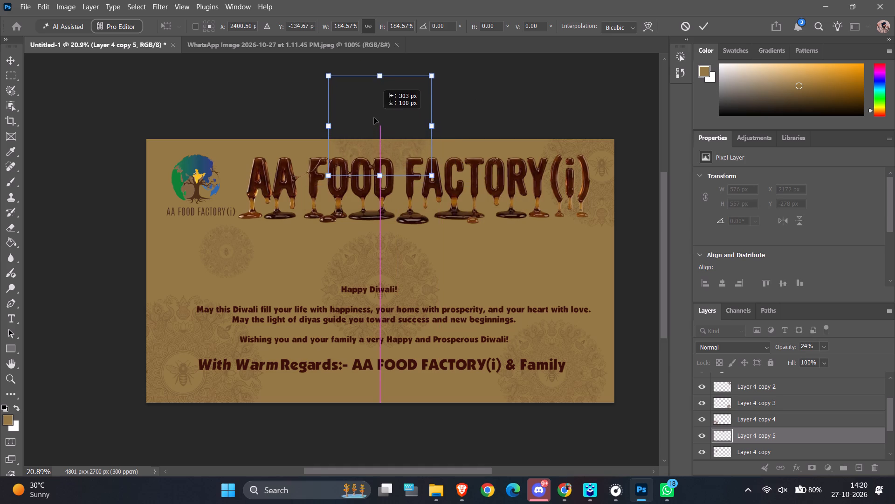
{"action": "left_click_drag", "start_coordinate": [374, 118], "coordinate": [374, 126]}
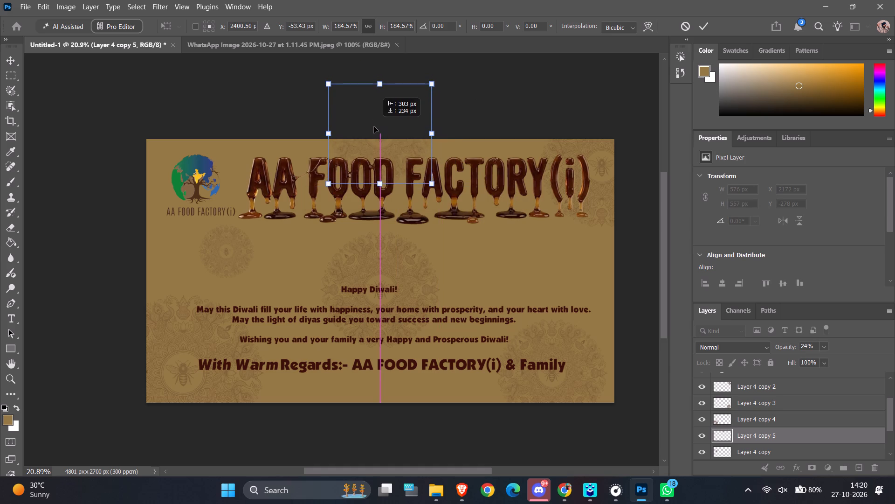
{"action": "left_click_drag", "start_coordinate": [374, 126], "coordinate": [374, 127]}
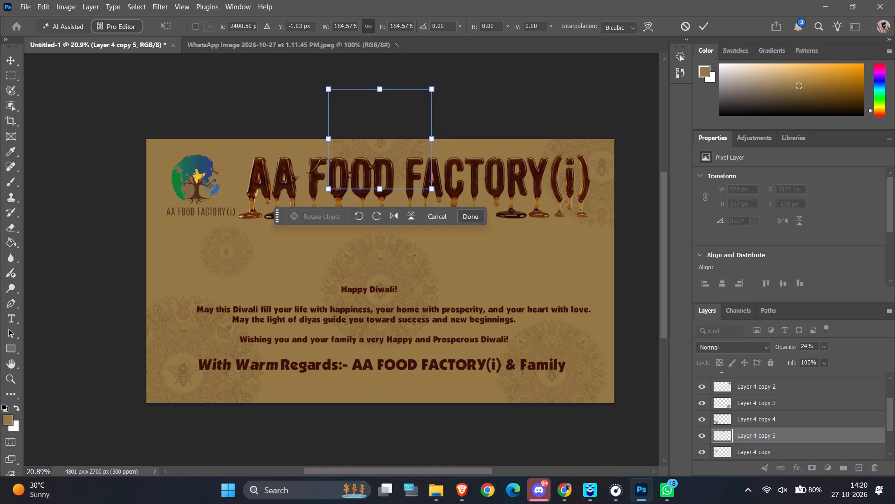
{"action": "left_click", "coordinate": [12, 64]}
{"action": "left_click", "coordinate": [94, 154]}
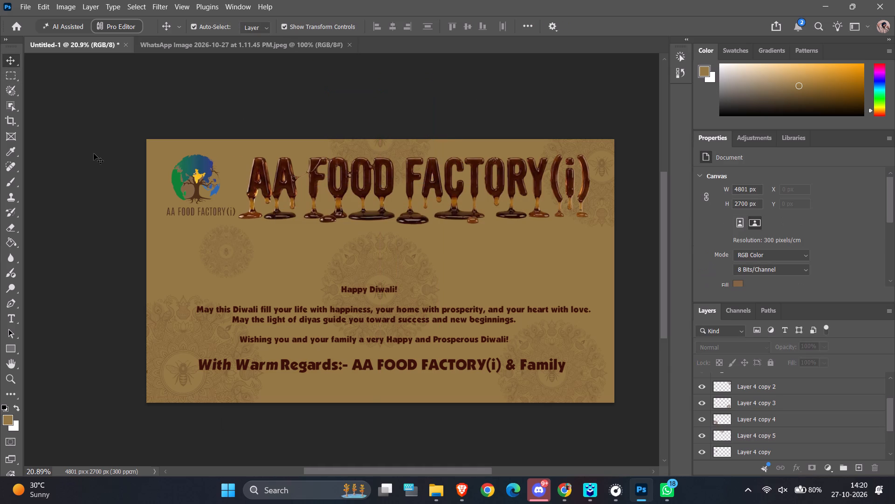
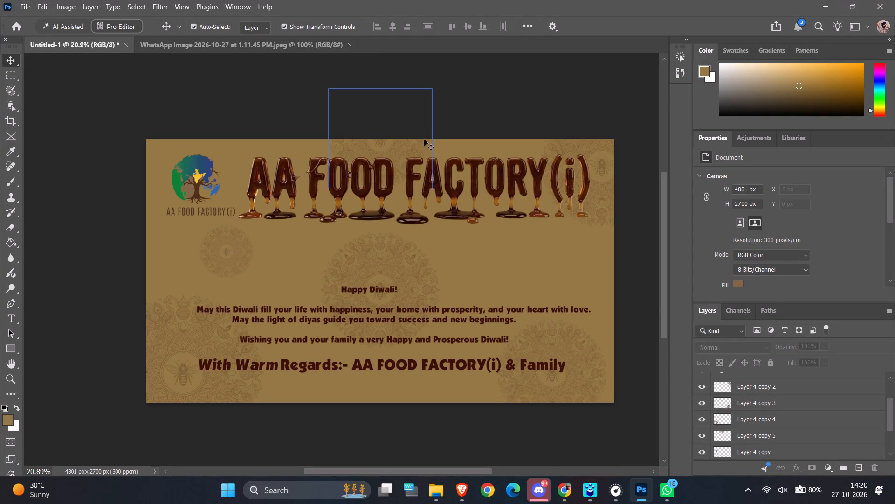
Move the mandala on the canvas's top edge up about 112 px, to X 1869 px, Y -627 px, and deselect it.
{"action": "left_click", "coordinate": [488, 106]}
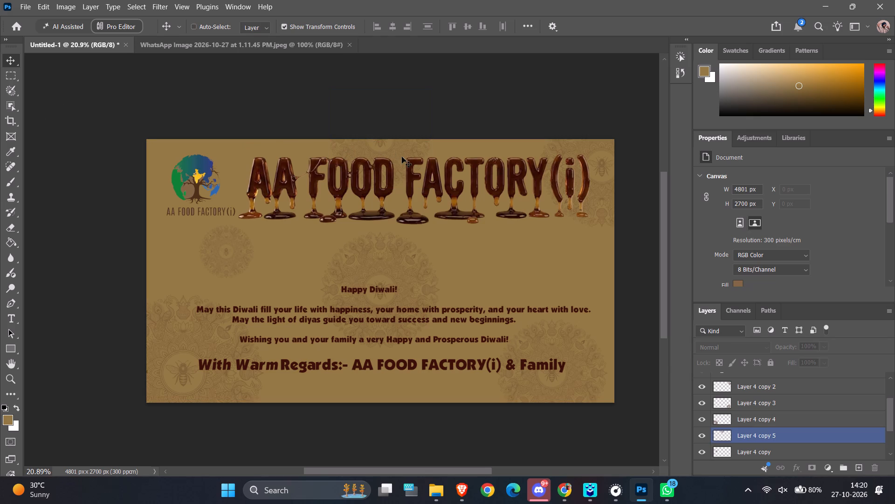
{"action": "scroll", "coordinate": [402, 157], "scroll_direction": "up", "scroll_amount": 6, "text": "ctrl+alt"}
{"action": "scroll", "coordinate": [371, 151], "scroll_direction": "down", "scroll_amount": 5, "text": "ctrl+alt"}
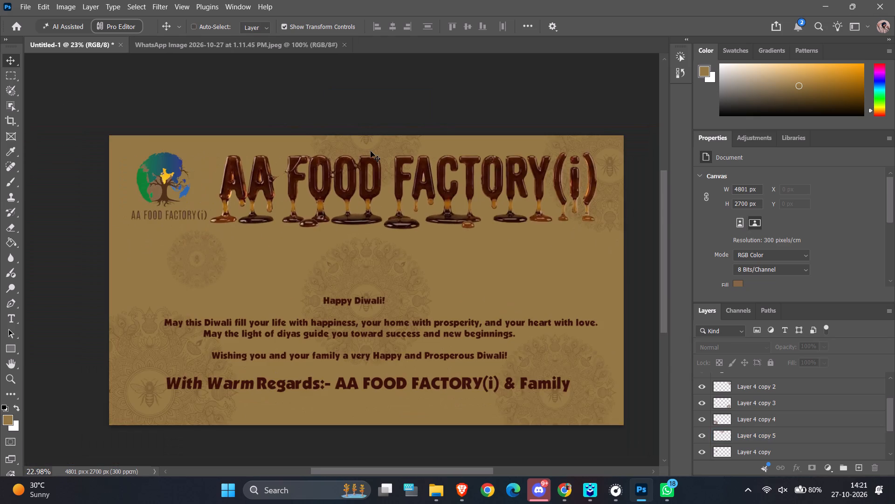
{"action": "scroll", "coordinate": [371, 151], "scroll_direction": "down", "scroll_amount": 5, "text": "ctrl+alt"}
{"action": "left_click_drag", "start_coordinate": [371, 151], "coordinate": [378, 144]}
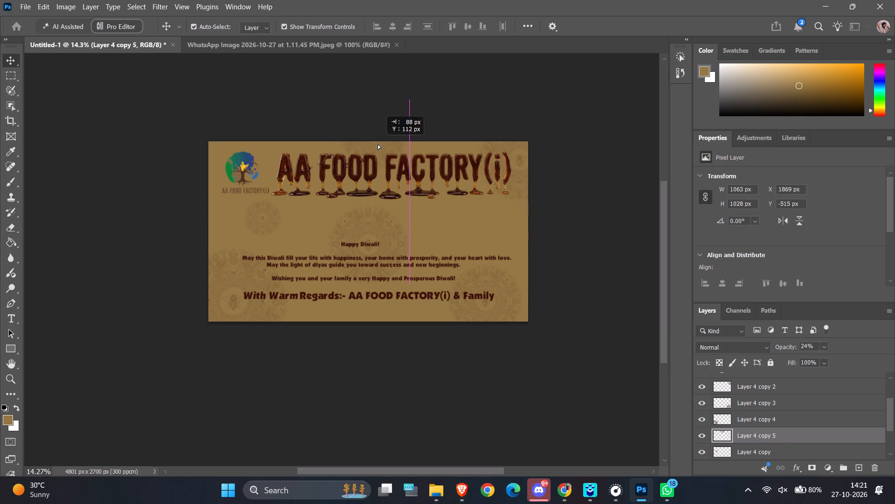
{"action": "left_click_drag", "start_coordinate": [378, 144], "coordinate": [369, 144]}
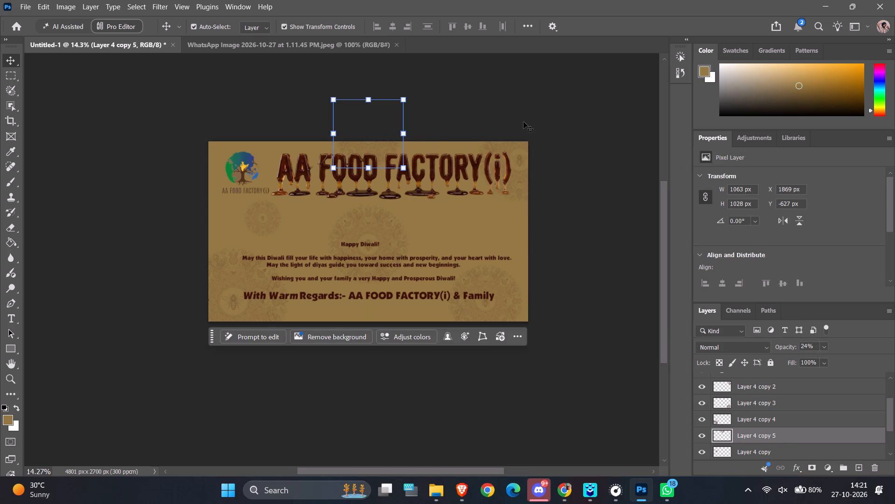
{"action": "left_click", "coordinate": [523, 122]}
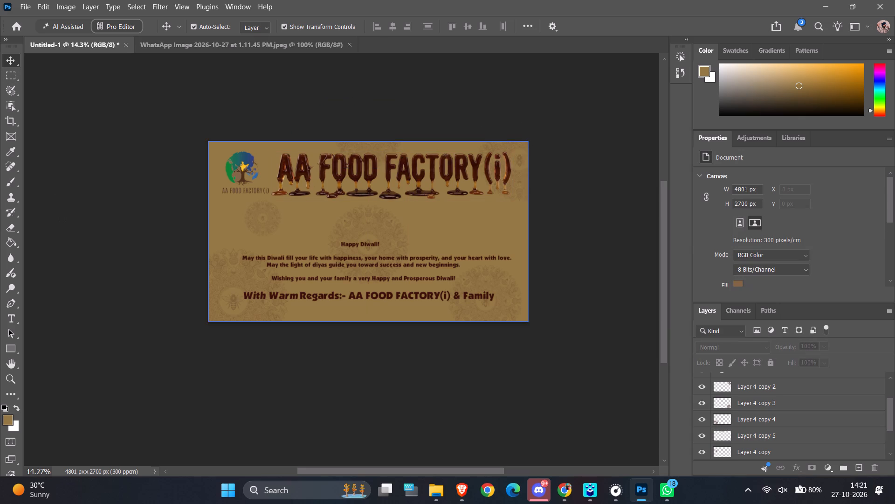
Duplicate the small mandala below the logo and place the copy over the canvas's top-left corner at about X -275 px, Y -391 px.
{"action": "scroll", "coordinate": [584, 270], "scroll_direction": "down", "scroll_amount": 6}
{"action": "scroll", "coordinate": [584, 270], "scroll_direction": "up", "scroll_amount": 7}
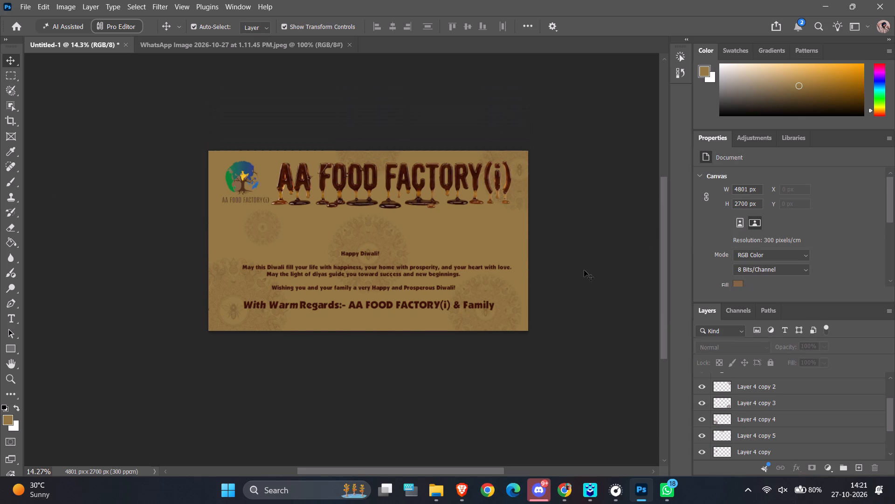
{"action": "scroll", "coordinate": [584, 270], "scroll_direction": "up", "scroll_amount": 5}
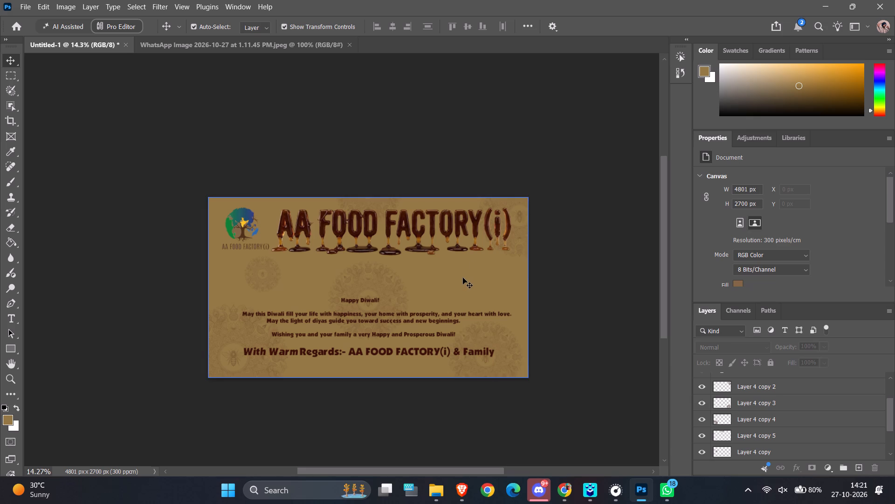
{"action": "scroll", "coordinate": [463, 277], "scroll_direction": "up", "scroll_amount": 8, "text": "ctrl+alt"}
{"action": "scroll", "coordinate": [463, 277], "scroll_direction": "down", "scroll_amount": 3, "text": "ctrl+alt"}
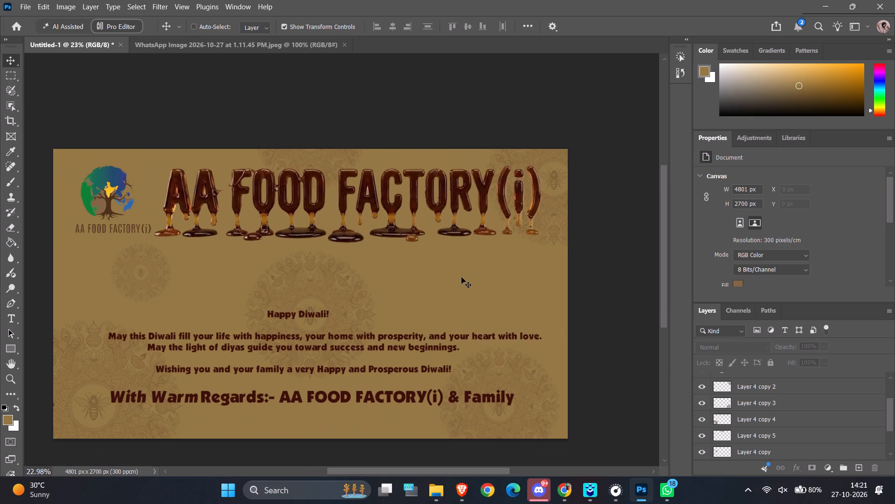
{"action": "left_click_drag", "start_coordinate": [126, 278], "coordinate": [48, 148], "text": "alt"}
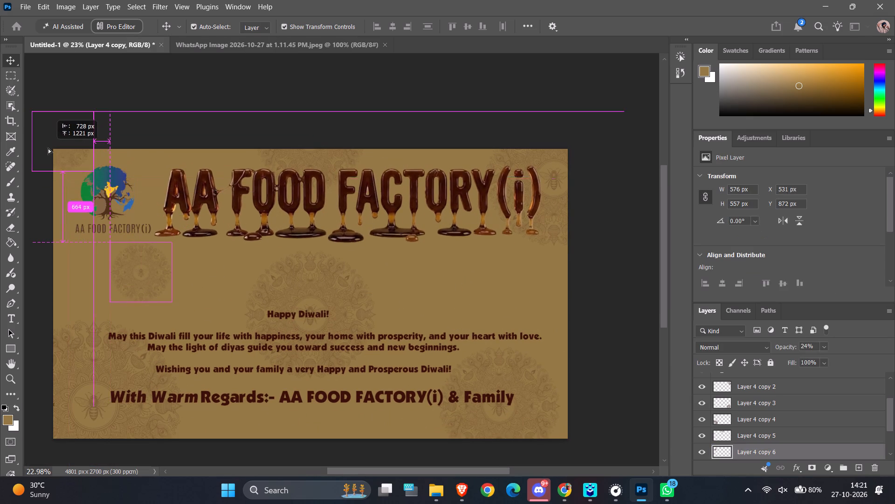
{"action": "left_click_drag", "start_coordinate": [48, 148], "coordinate": [42, 142], "text": "alt"}
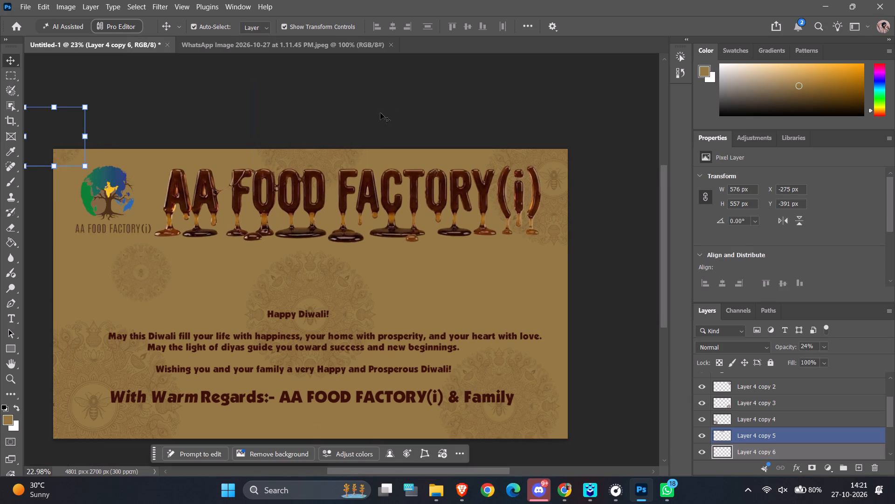
{"action": "left_click", "coordinate": [415, 106]}
Nudge the top-left corner mandala down about 42 px, to X -275 px, Y -349 px, clear of the logo, and deselect it.
{"action": "scroll", "coordinate": [415, 106], "scroll_direction": "down", "scroll_amount": 7, "text": "ctrl+alt"}
{"action": "scroll", "coordinate": [419, 199], "scroll_direction": "down", "scroll_amount": 1, "text": "ctrl+alt"}
{"action": "scroll", "coordinate": [524, 278], "scroll_direction": "up", "scroll_amount": 3, "text": "ctrl+alt"}
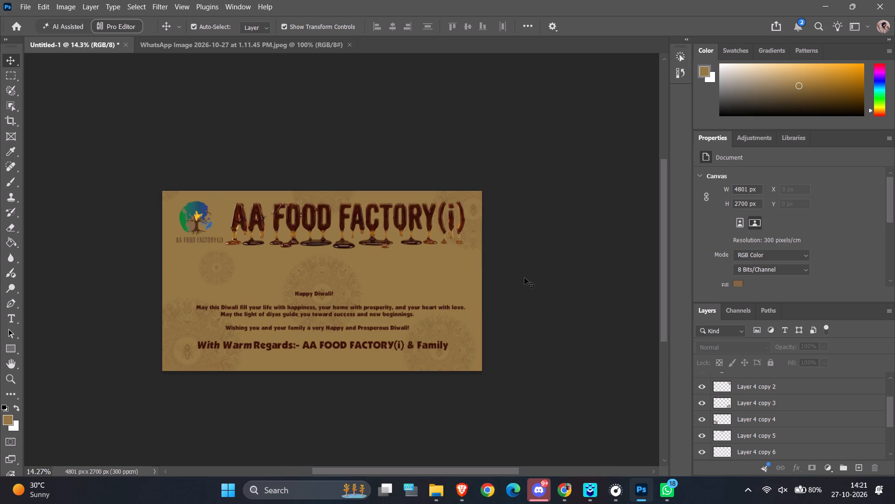
{"action": "scroll", "coordinate": [160, 195], "scroll_direction": "up", "scroll_amount": 6, "text": "ctrl+alt"}
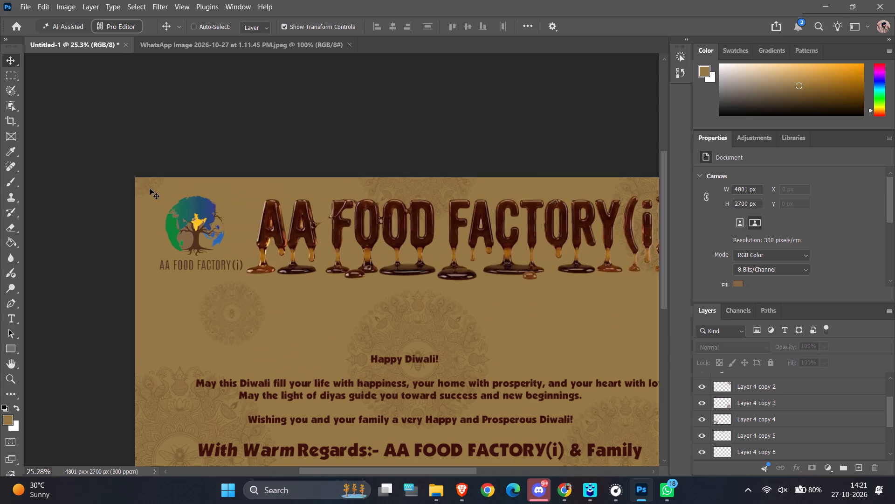
{"action": "scroll", "coordinate": [150, 189], "scroll_direction": "up", "scroll_amount": 3, "text": "ctrl+alt"}
{"action": "left_click_drag", "start_coordinate": [150, 189], "coordinate": [148, 195]}
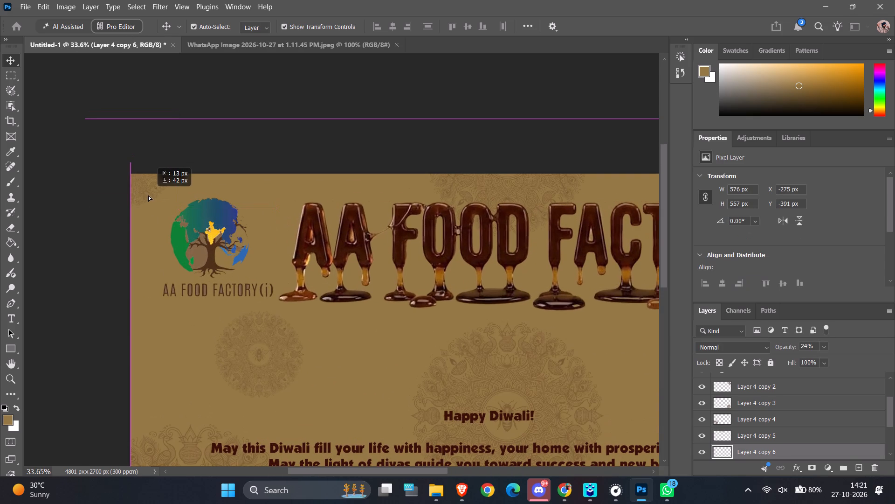
{"action": "left_click_drag", "start_coordinate": [148, 195], "coordinate": [167, 190]}
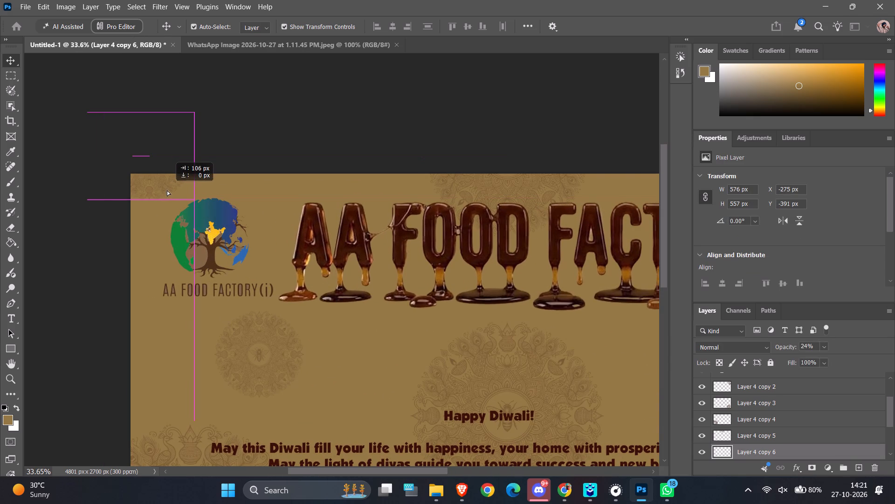
{"action": "left_click_drag", "start_coordinate": [167, 190], "coordinate": [154, 194]}
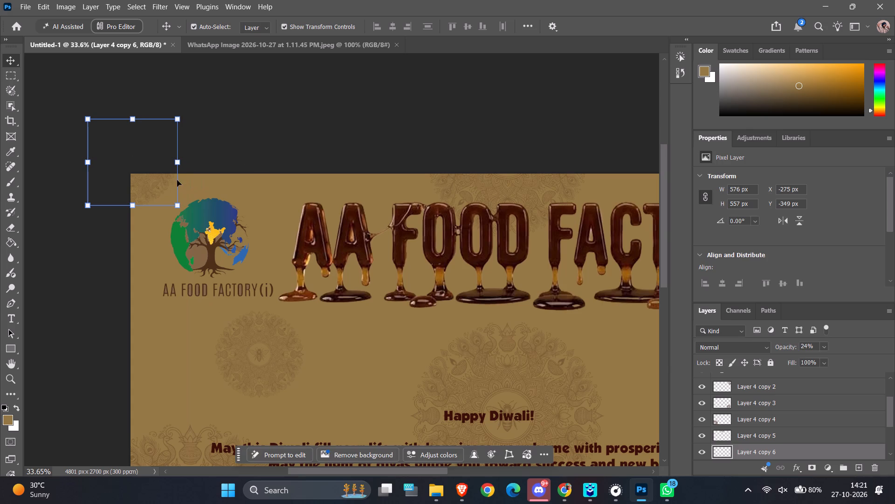
{"action": "left_click", "coordinate": [340, 119]}
Duplicate the small mandala below the logo and place the copy across the canvas's bottom edge at about X 2172 px, Y 2581 px.
{"action": "scroll", "coordinate": [340, 119], "scroll_direction": "down", "scroll_amount": 12, "text": "ctrl+alt"}
{"action": "scroll", "coordinate": [358, 188], "scroll_direction": "down", "scroll_amount": 7, "text": "ctrl"}
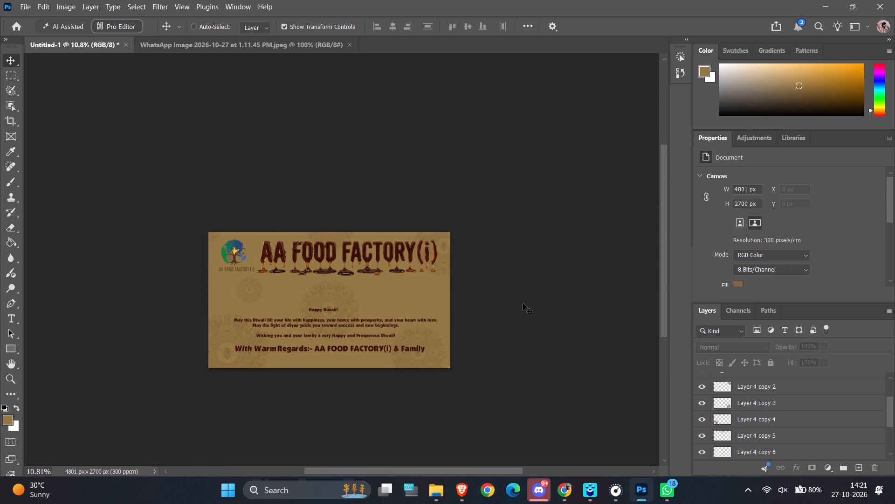
{"action": "scroll", "coordinate": [523, 303], "scroll_direction": "up", "scroll_amount": 6, "text": "ctrl+alt"}
{"action": "scroll", "coordinate": [523, 303], "scroll_direction": "down", "scroll_amount": 2, "text": "ctrl+alt"}
{"action": "scroll", "coordinate": [523, 303], "scroll_direction": "up", "scroll_amount": 3, "text": "ctrl+alt"}
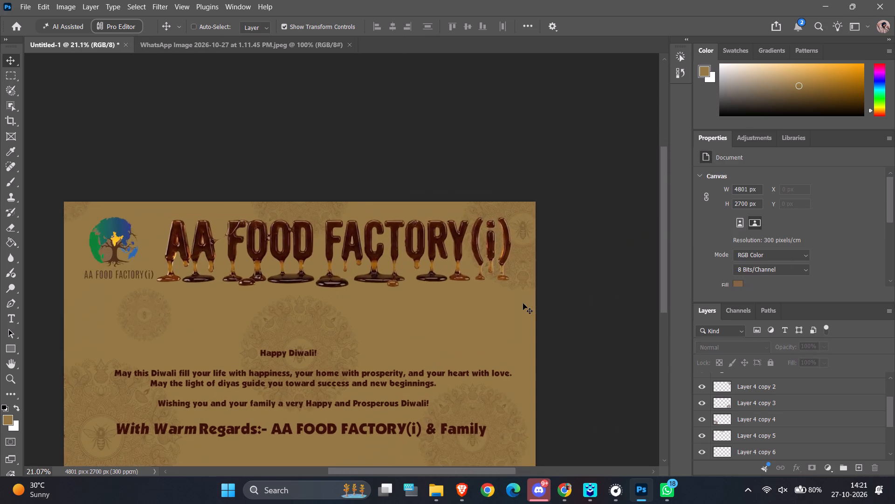
{"action": "scroll", "coordinate": [523, 303], "scroll_direction": "up", "scroll_amount": 2, "text": "ctrl+alt"}
{"action": "scroll", "coordinate": [523, 303], "scroll_direction": "down", "scroll_amount": 5, "text": "ctrl+alt"}
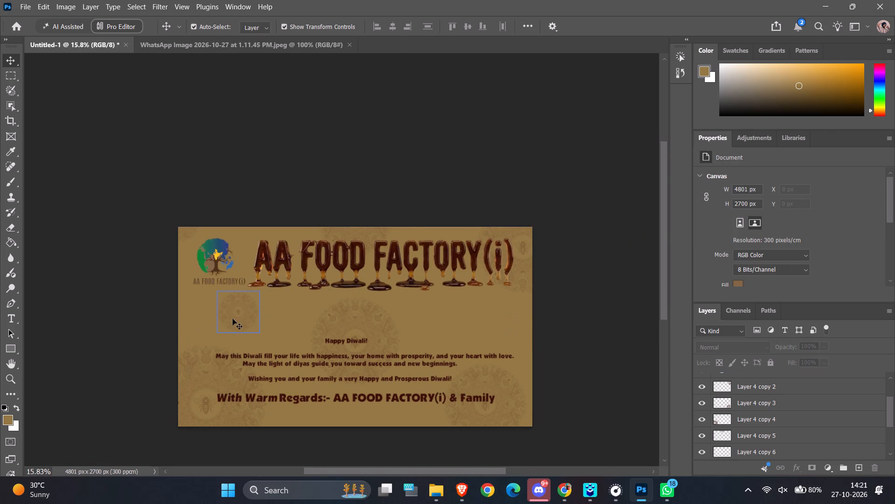
{"action": "left_click_drag", "start_coordinate": [233, 319], "coordinate": [355, 440], "text": "alt"}
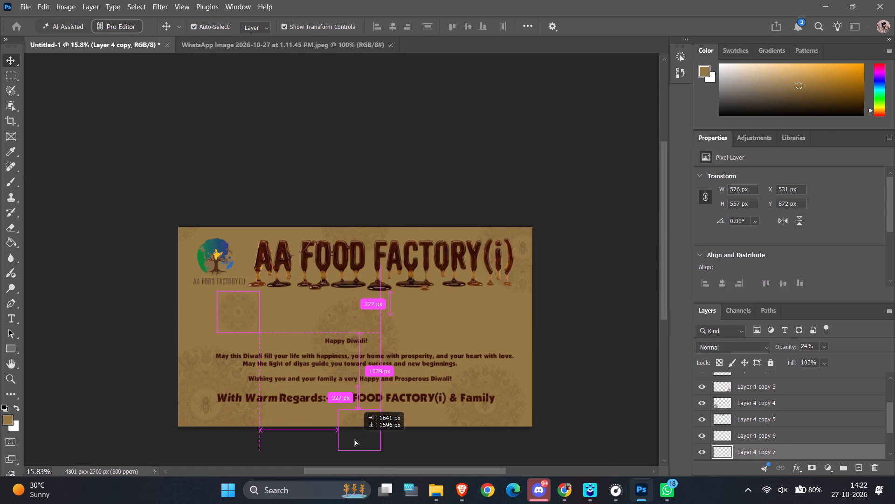
{"action": "left_click_drag", "start_coordinate": [355, 440], "coordinate": [355, 445], "text": "alt"}
{"action": "left_click", "coordinate": [589, 388]}
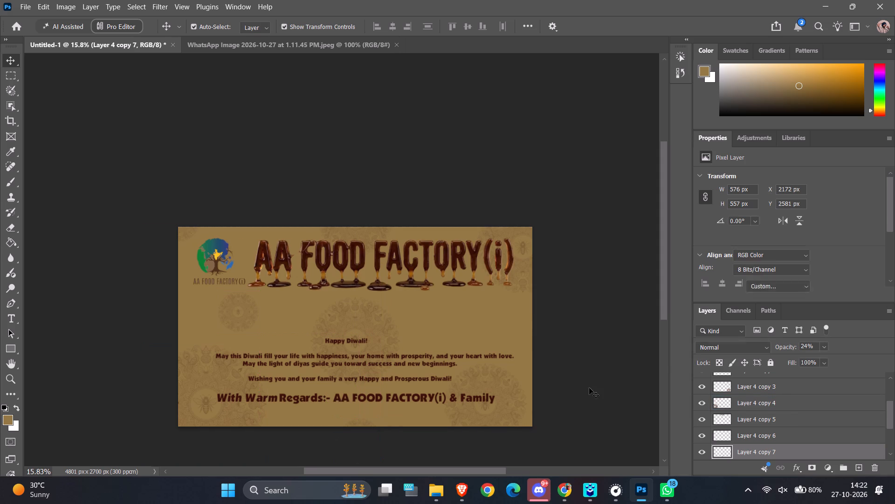
Examine the mandala patterns up close, especially the small bee mandala below the logo, and review the overall card layout.
{"action": "scroll", "coordinate": [589, 387], "scroll_direction": "down", "scroll_amount": 7, "text": "ctrl+alt"}
{"action": "scroll", "coordinate": [441, 434], "scroll_direction": "up", "scroll_amount": 7, "text": "ctrl+alt"}
{"action": "scroll", "coordinate": [349, 409], "scroll_direction": "up", "scroll_amount": 7, "text": "ctrl+alt"}
{"action": "scroll", "coordinate": [349, 409], "scroll_direction": "down", "scroll_amount": 7}
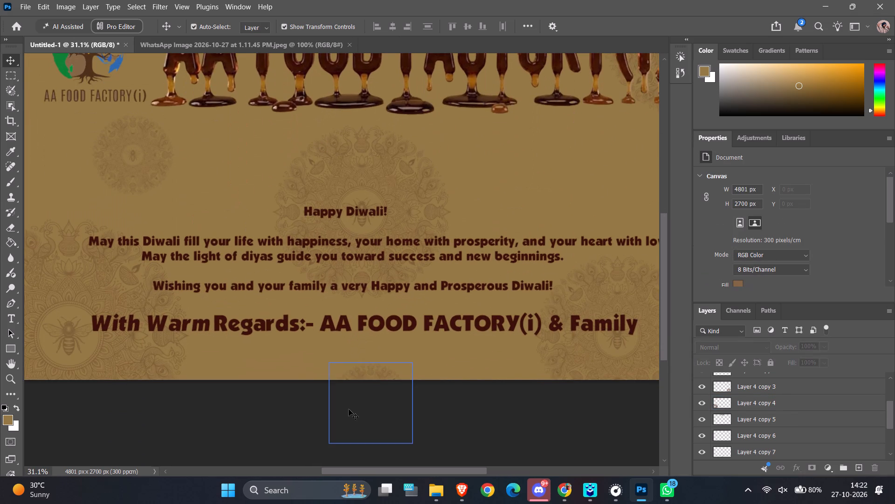
{"action": "scroll", "coordinate": [7, 264], "scroll_direction": "up", "scroll_amount": 6, "text": "ctrl+alt"}
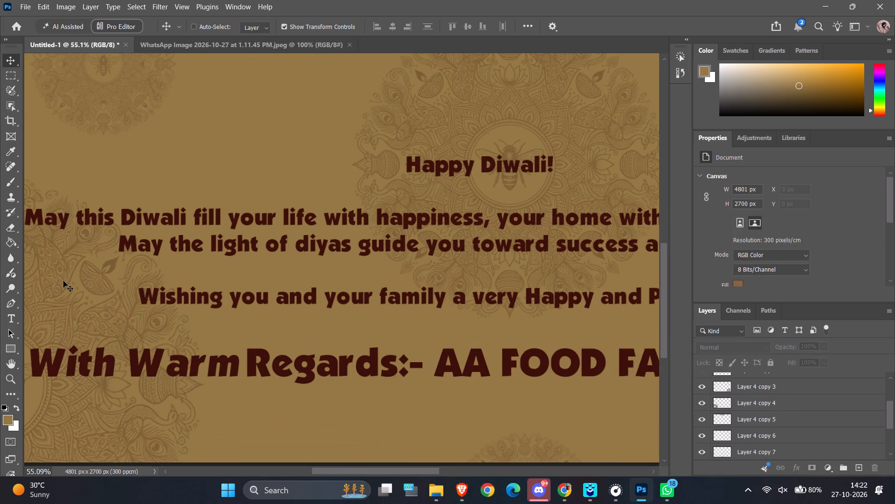
{"action": "scroll", "coordinate": [63, 281], "scroll_direction": "up", "scroll_amount": 13, "text": "ctrl"}
{"action": "scroll", "coordinate": [138, 203], "scroll_direction": "up", "scroll_amount": 7}
{"action": "scroll", "coordinate": [226, 176], "scroll_direction": "up", "scroll_amount": 6, "text": "ctrl"}
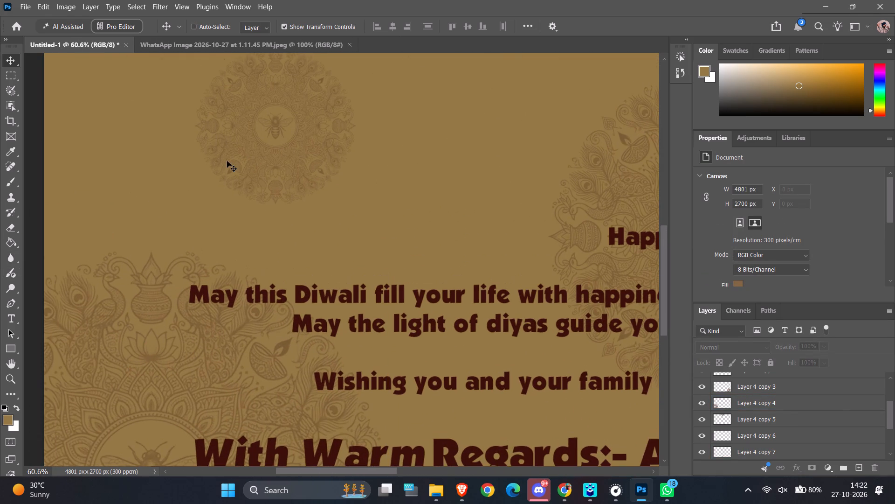
{"action": "scroll", "coordinate": [335, 121], "scroll_direction": "up", "scroll_amount": 16, "text": "ctrl+alt"}
{"action": "scroll", "coordinate": [262, 110], "scroll_direction": "down", "scroll_amount": 4, "text": "ctrl+alt"}
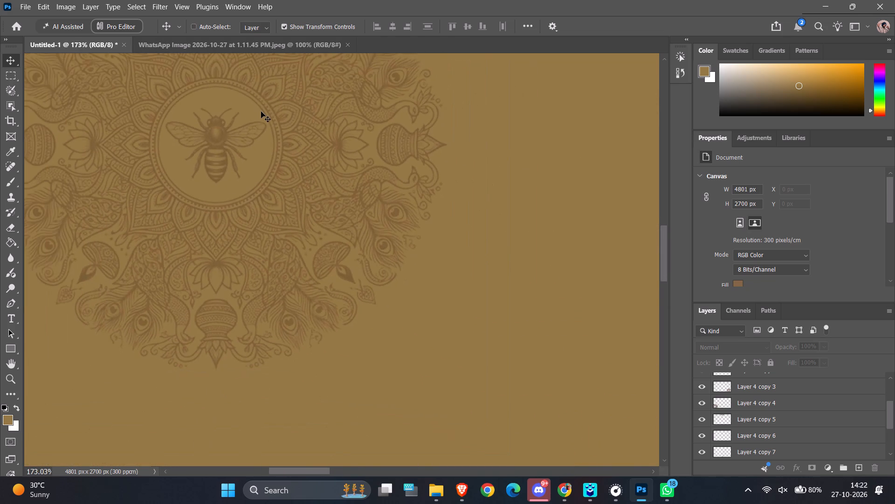
{"action": "scroll", "coordinate": [261, 112], "scroll_direction": "down", "scroll_amount": 5, "text": "ctrl+alt"}
{"action": "scroll", "coordinate": [266, 134], "scroll_direction": "up", "scroll_amount": 11}
{"action": "scroll", "coordinate": [206, 182], "scroll_direction": "up", "scroll_amount": 2, "text": "ctrl"}
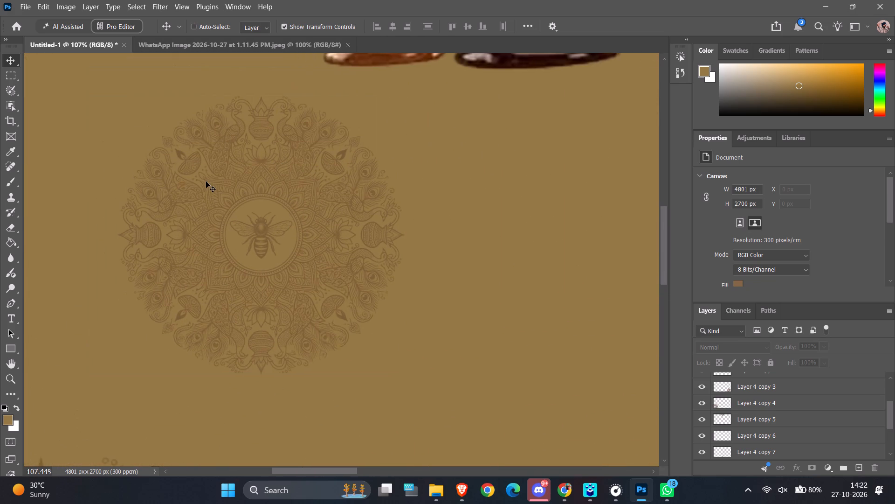
{"action": "scroll", "coordinate": [206, 182], "scroll_direction": "up", "scroll_amount": 3, "text": "ctrl"}
{"action": "scroll", "coordinate": [206, 182], "scroll_direction": "up", "scroll_amount": 4, "text": "ctrl+alt"}
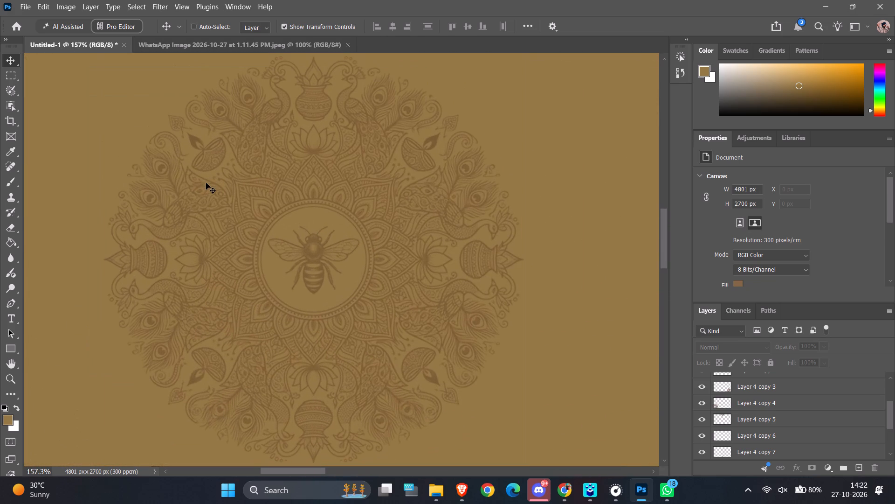
{"action": "scroll", "coordinate": [206, 183], "scroll_direction": "down", "scroll_amount": 3, "text": "ctrl+alt"}
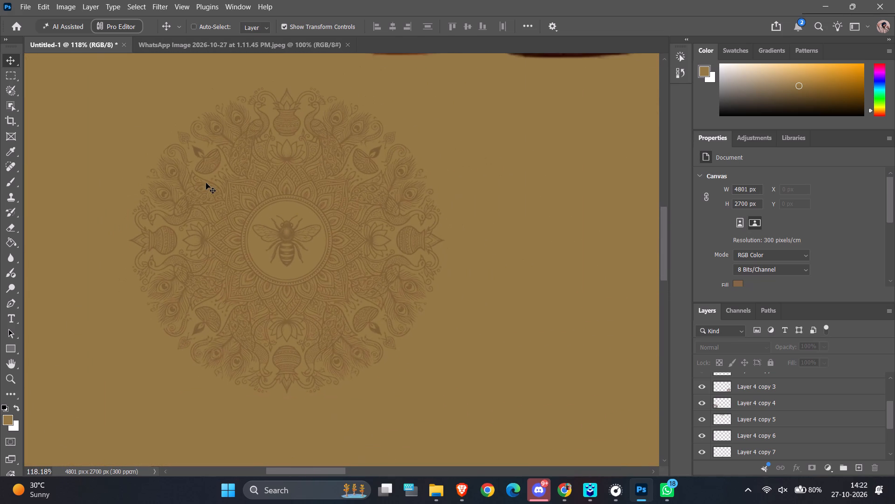
{"action": "left_click", "coordinate": [270, 231]}
{"action": "scroll", "coordinate": [270, 231], "scroll_direction": "down", "scroll_amount": 20, "text": "ctrl+alt"}
{"action": "scroll", "coordinate": [270, 231], "scroll_direction": "down", "scroll_amount": 1, "text": "ctrl+alt"}
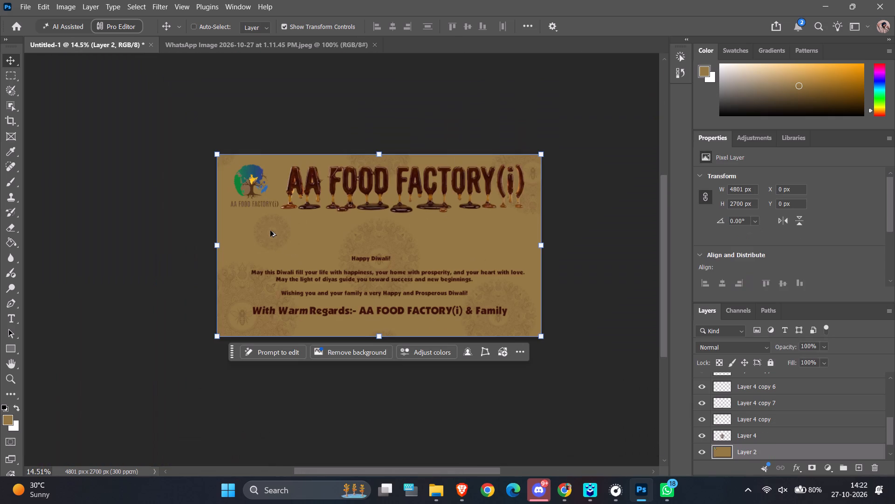
{"action": "scroll", "coordinate": [519, 237], "scroll_direction": "up", "scroll_amount": 3, "text": "ctrl+alt"}
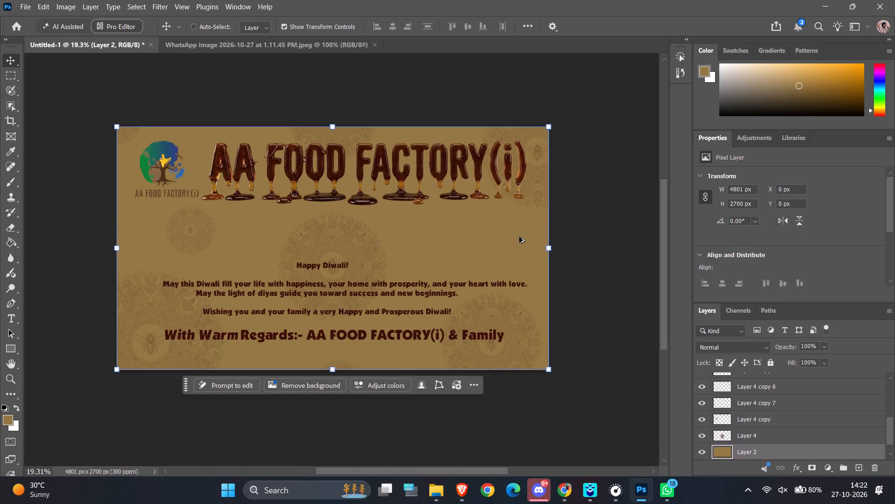
{"action": "scroll", "coordinate": [519, 237], "scroll_direction": "down", "scroll_amount": 3, "text": "ctrl+alt"}
{"action": "left_click", "coordinate": [640, 241]}
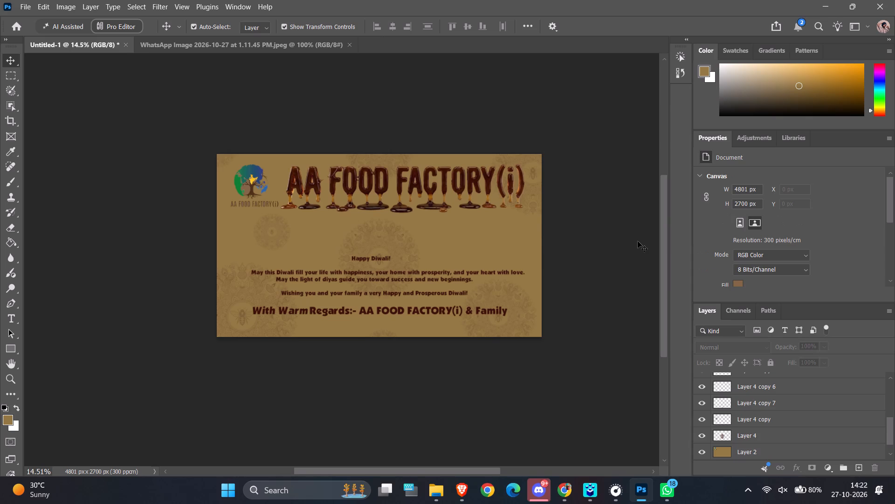
Switch to the Brave browser and look up DACBY in a new tab.
{"action": "left_click", "coordinate": [468, 491]}
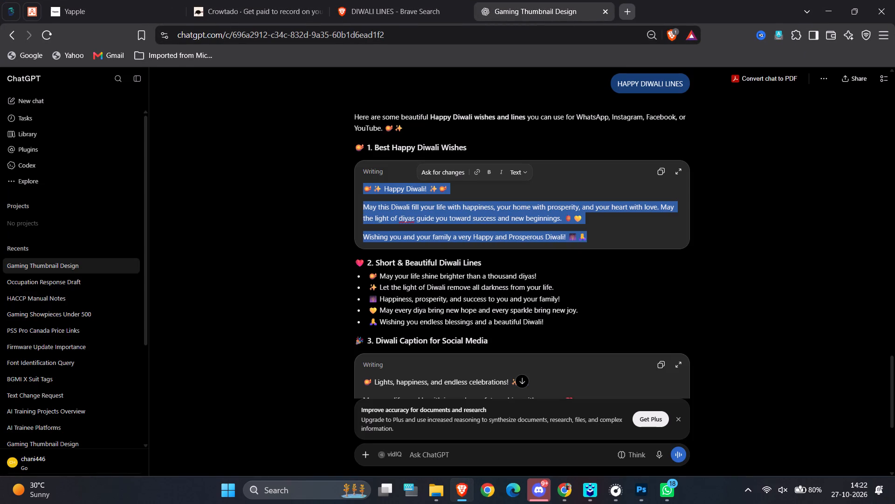
{"action": "left_click", "coordinate": [625, 7]}
{"action": "type", "text": "DACBY"}
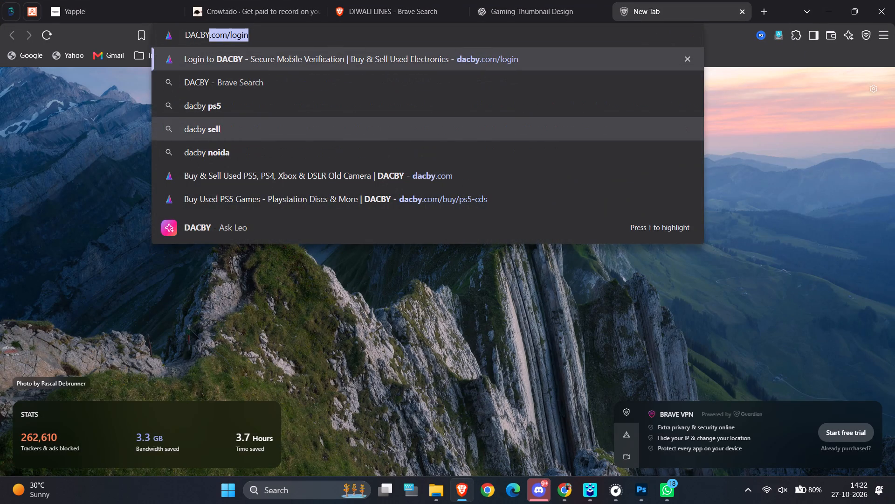